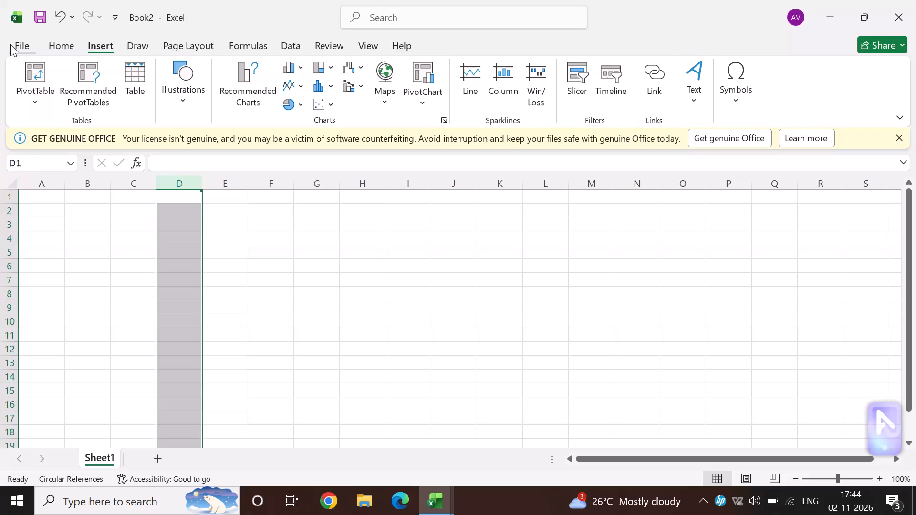
Open the recent workbooks Book1.xlsx and TABITHA Q.NO 5.xlsx in turn to examine their tables.
left_click(10, 44)
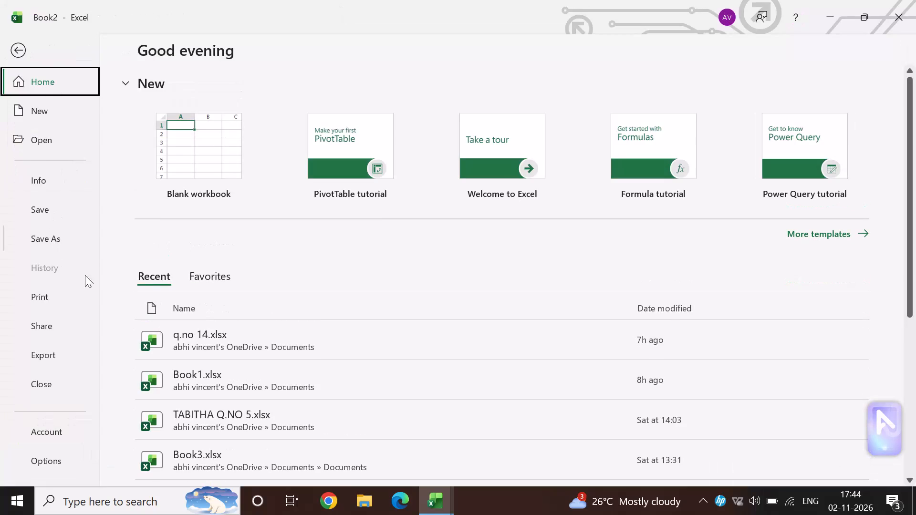
left_click(243, 384)
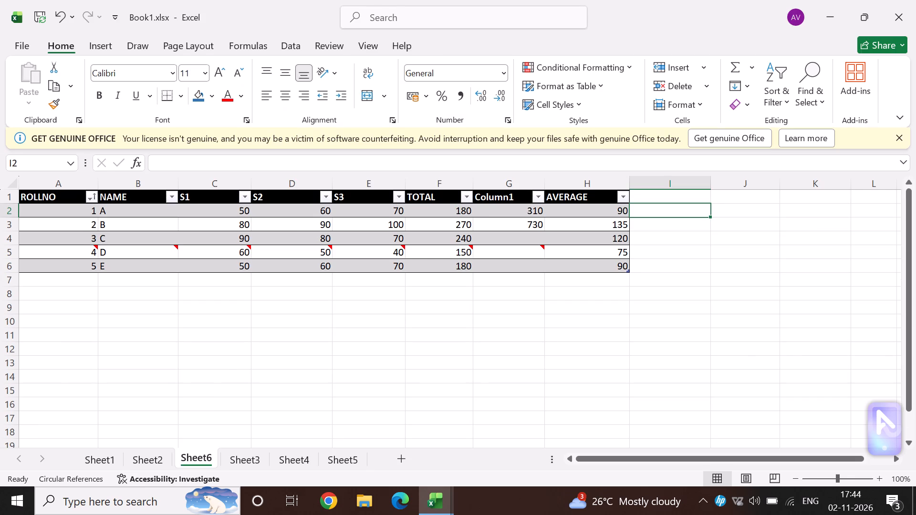
left_click(16, 12)
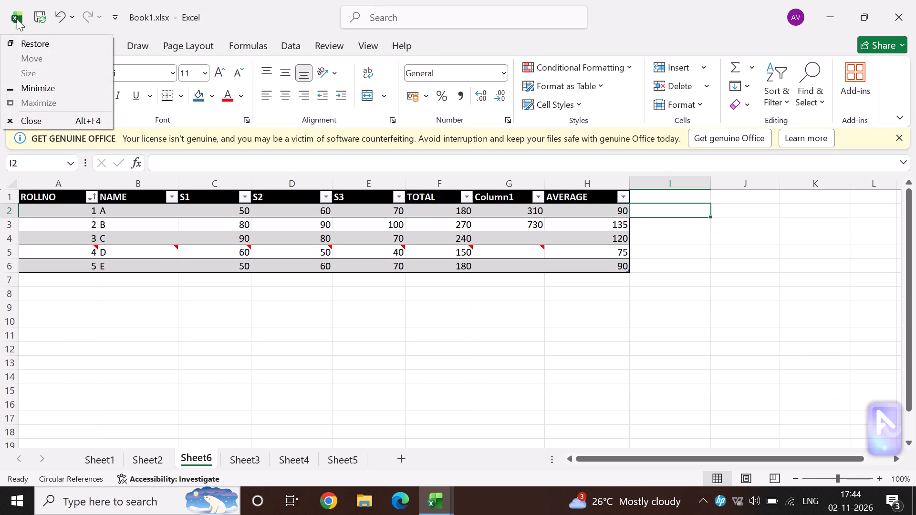
left_click(131, 319)
left_click(27, 41)
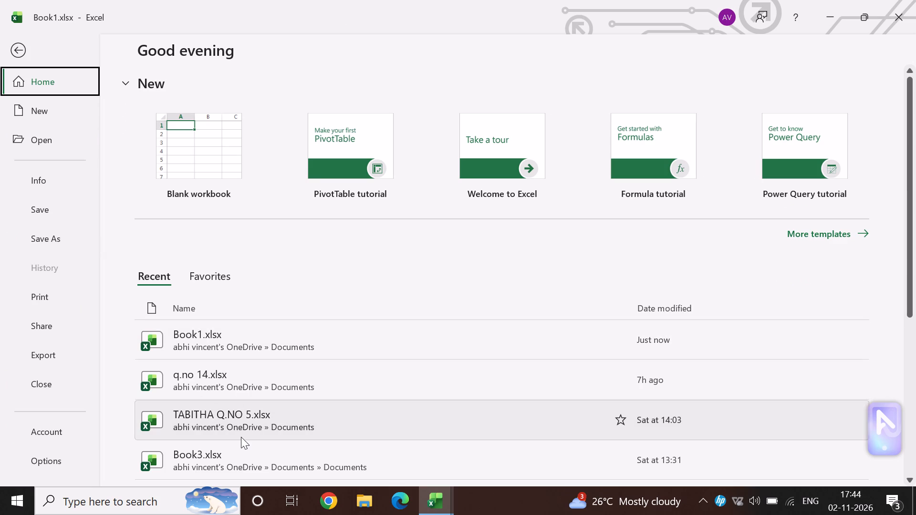
left_click(240, 428)
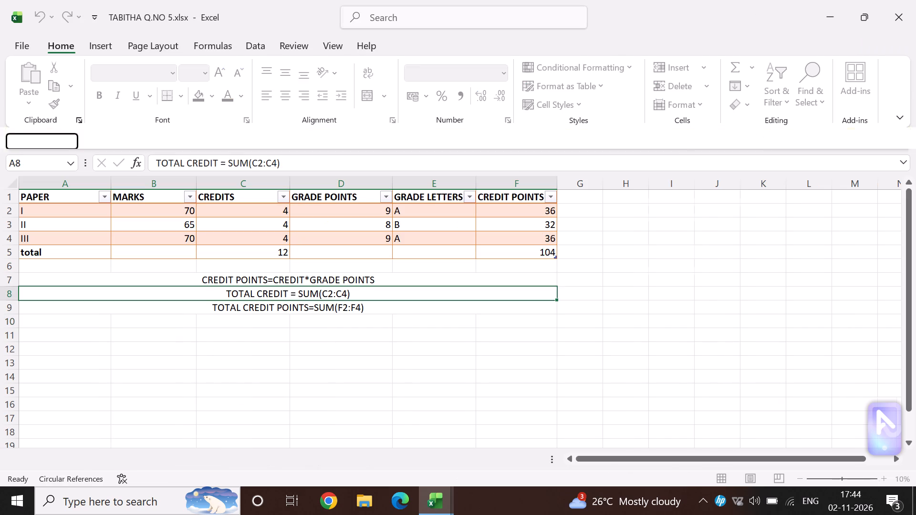
Open the recent workbook Book3.xlsx.
left_click(14, 45)
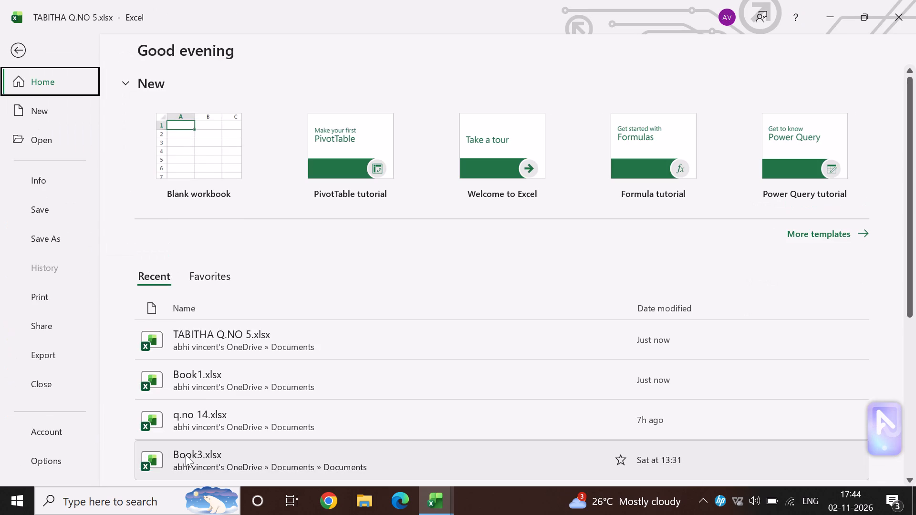
left_click(186, 455)
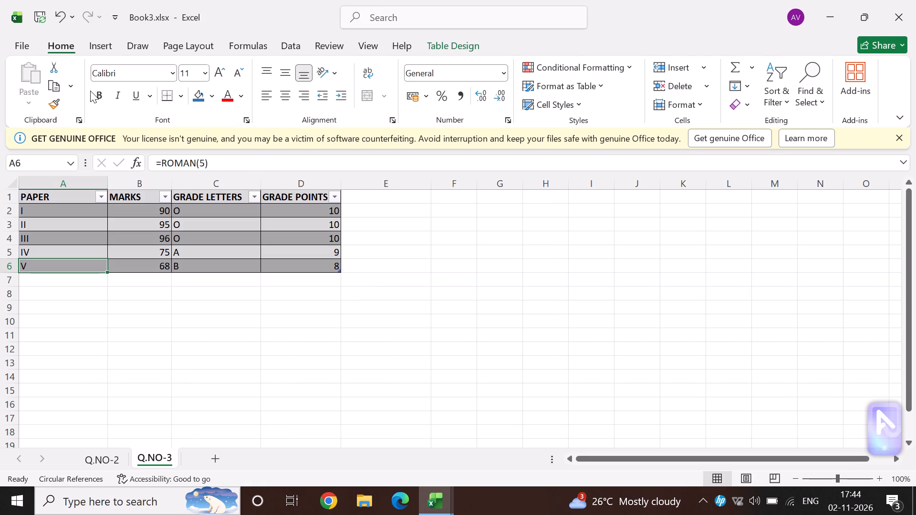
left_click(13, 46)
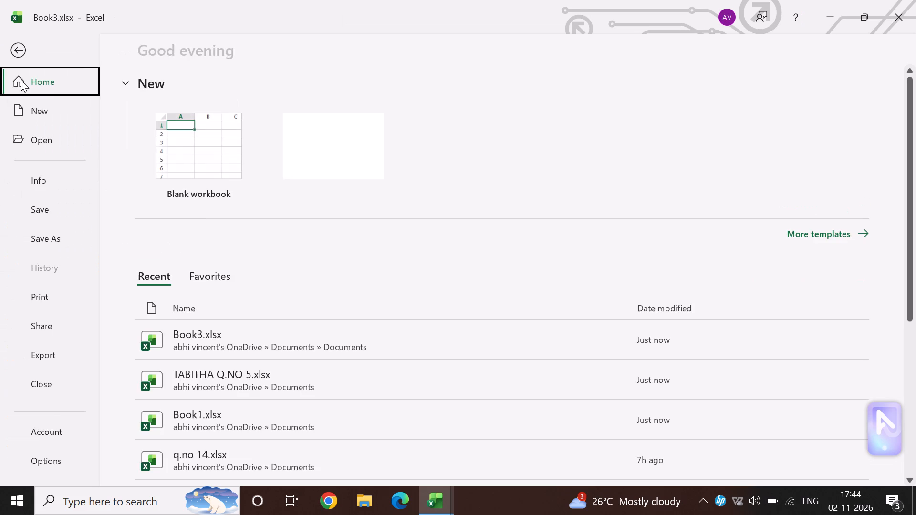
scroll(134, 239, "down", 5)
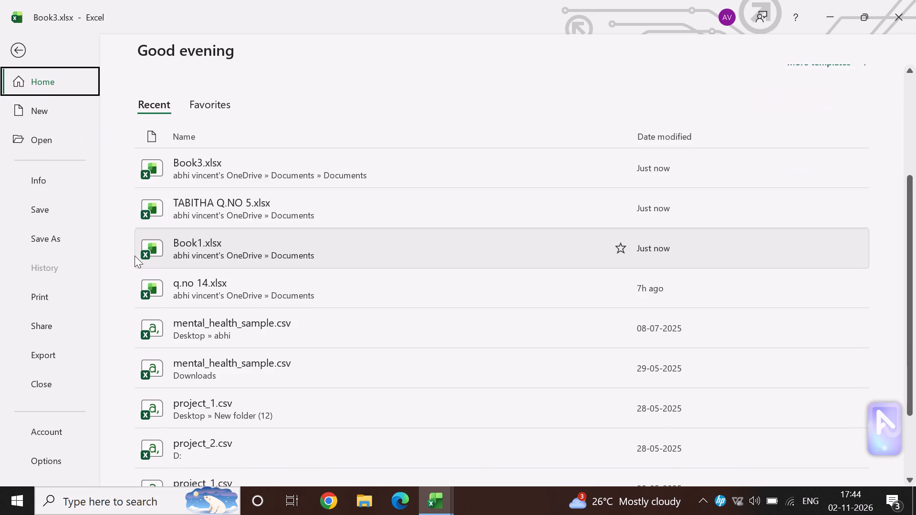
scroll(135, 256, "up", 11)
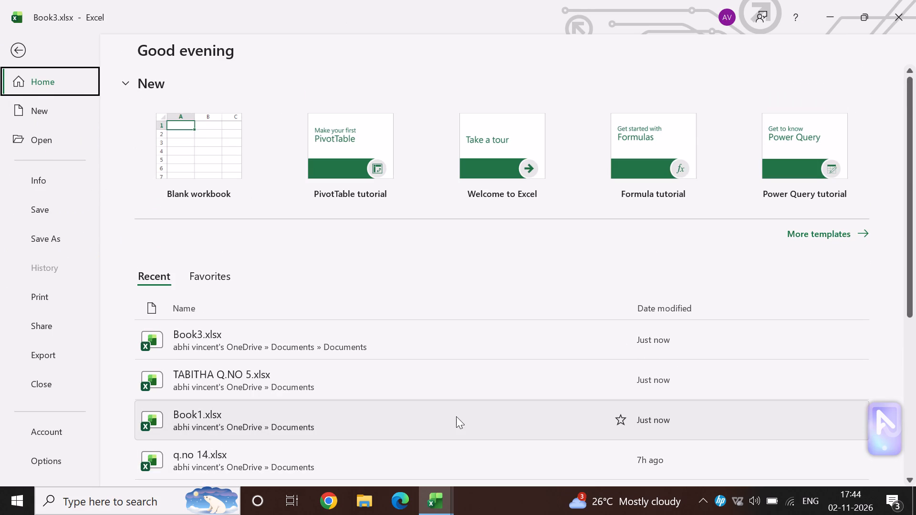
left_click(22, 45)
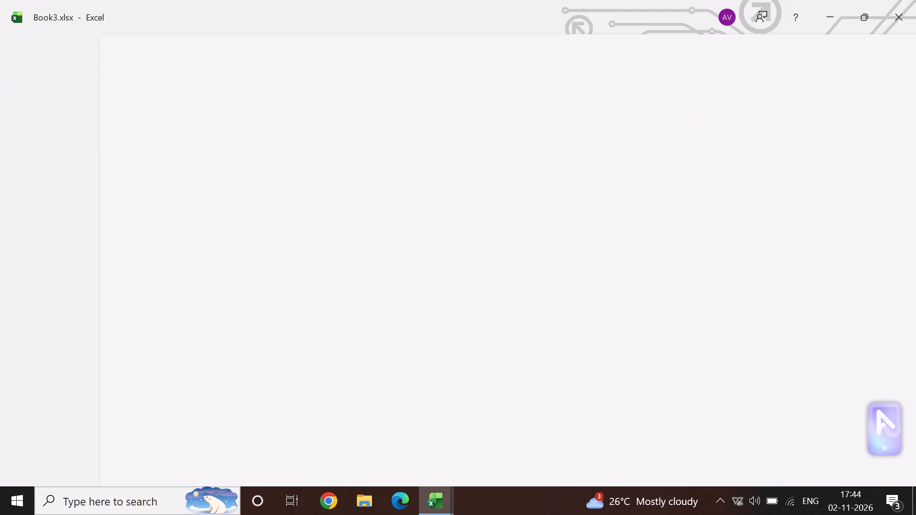
Insert a basic 2-D line chart from the paper, marks and grades table in A1:D6 on sheet Q.NO-3.
left_click_drag(52, 197, 271, 253)
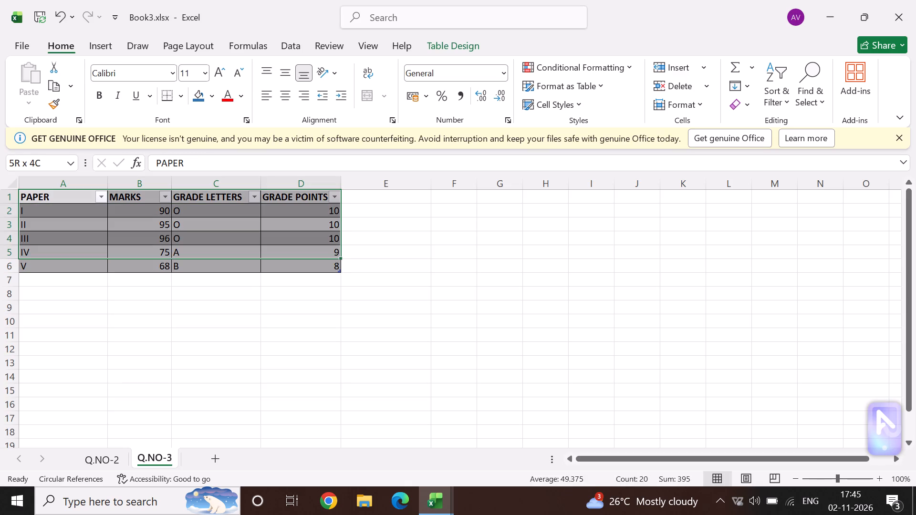
left_click_drag(271, 253, 282, 263)
left_click(104, 41)
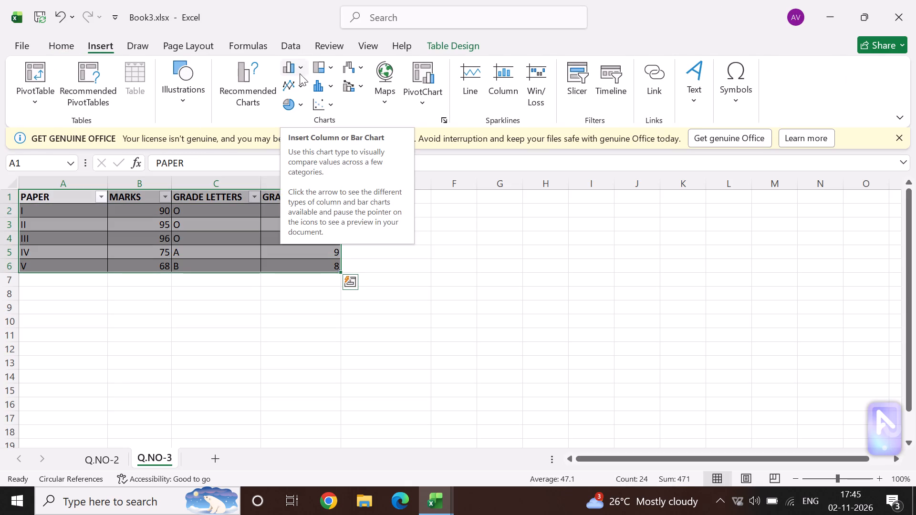
left_click(299, 84)
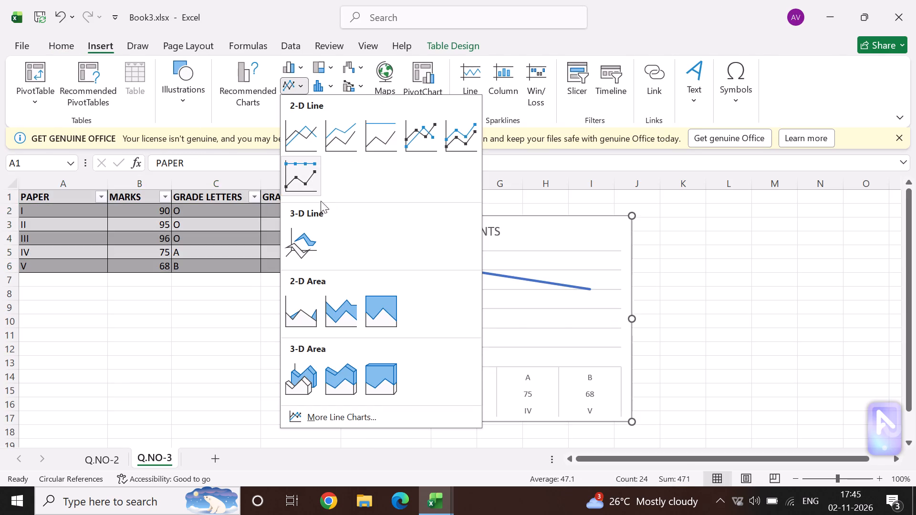
left_click(312, 146)
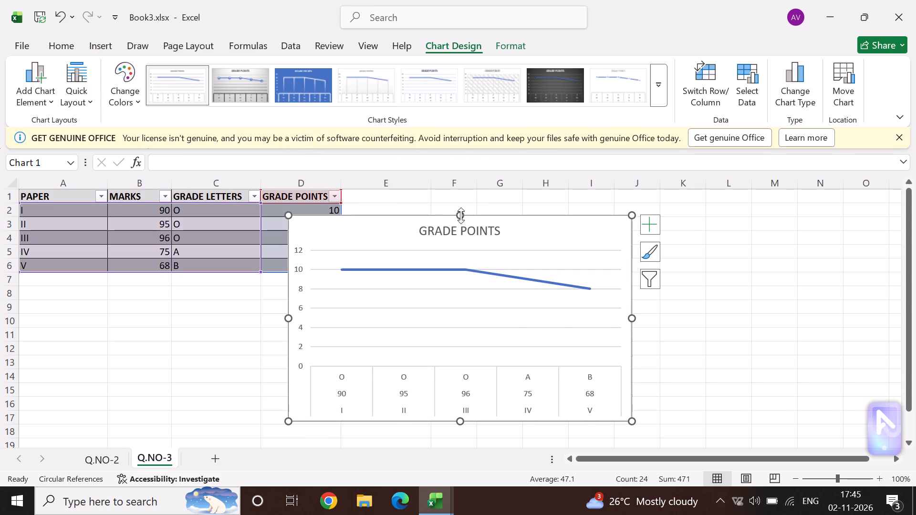
Apply the chart style with the dark grey gradient background to the Grade Points line chart.
left_click(549, 89)
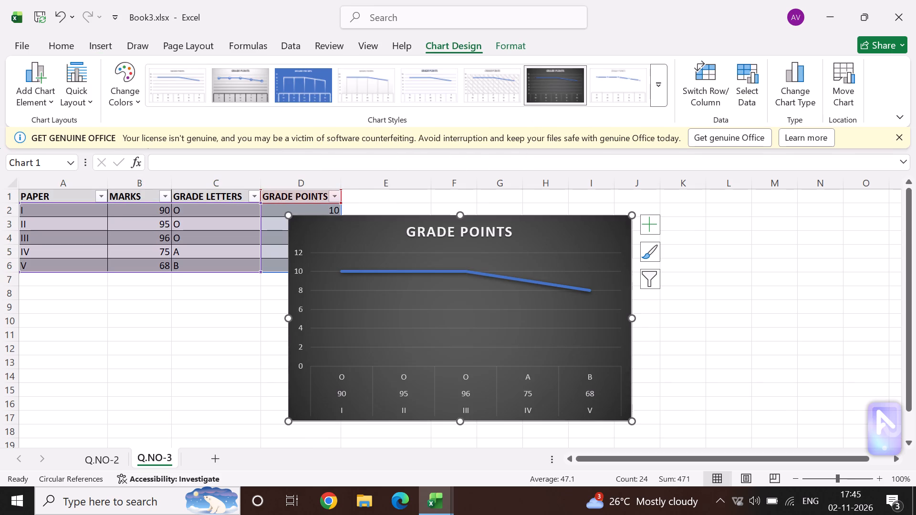
Resize the Grade Points chart to sit beside the table, spanning about columns E to O and rows 1 to 18.
left_click_drag(463, 213, 459, 261)
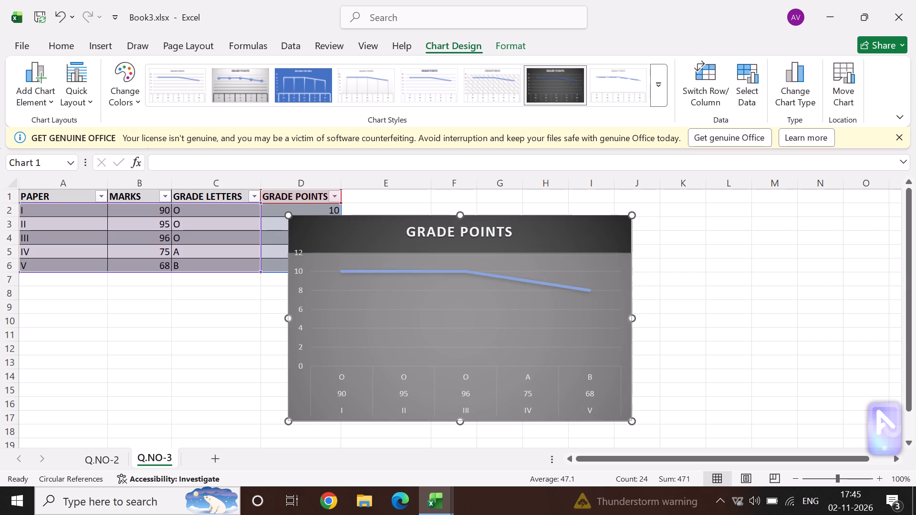
left_click_drag(459, 261, 460, 278)
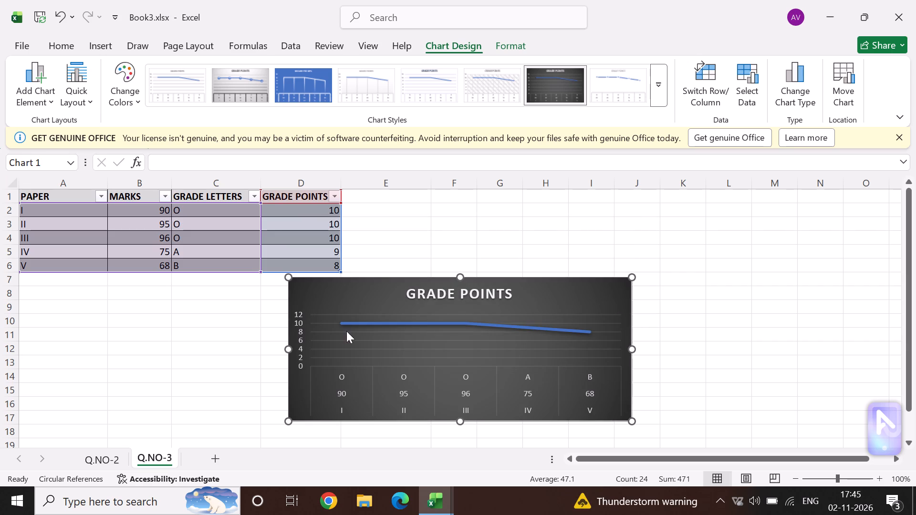
left_click_drag(346, 331, 103, 341)
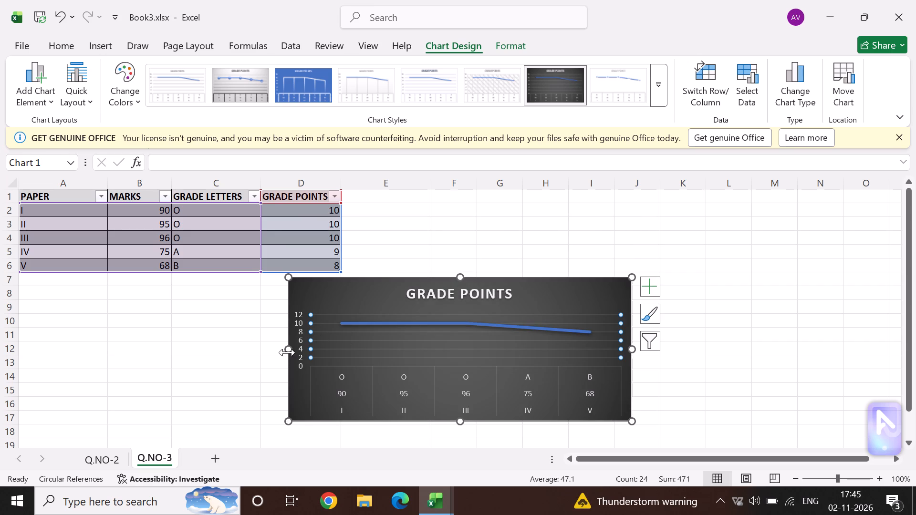
left_click_drag(288, 350, 27, 371)
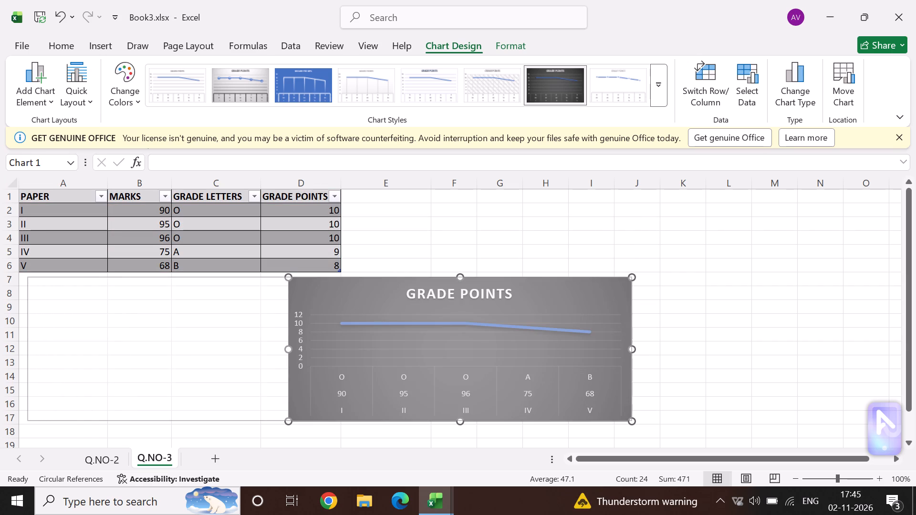
left_click_drag(27, 371, 265, 388)
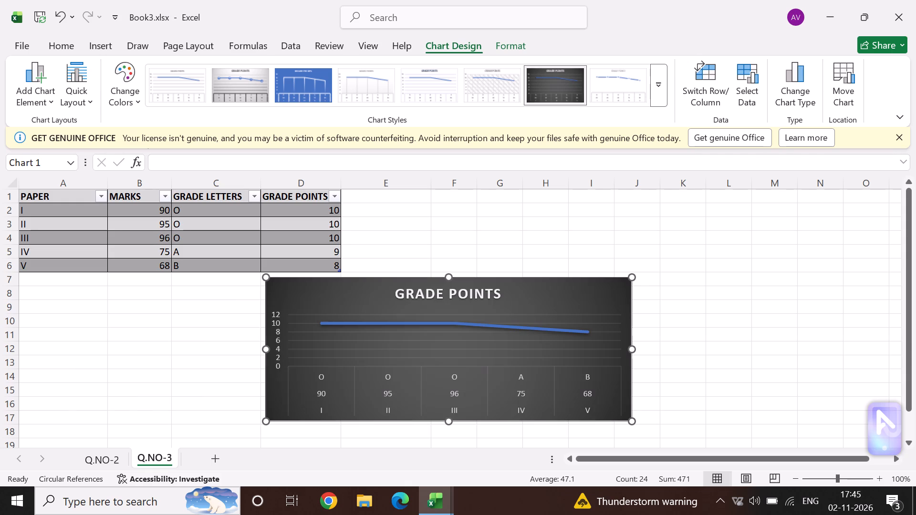
left_click_drag(632, 348, 748, 348)
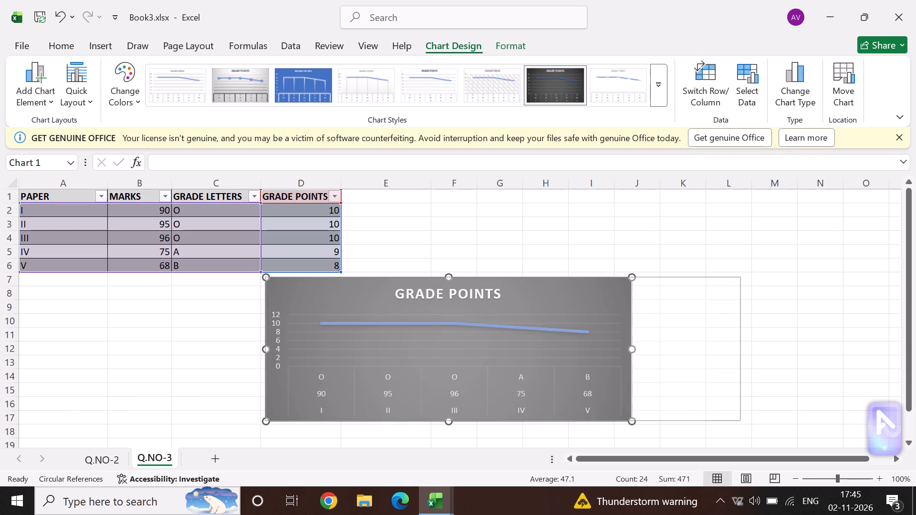
left_click_drag(748, 348, 874, 368)
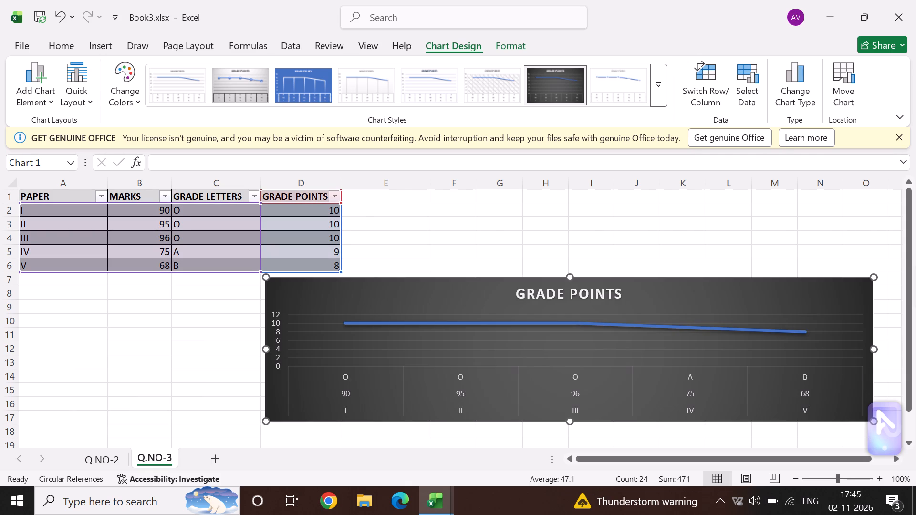
left_click_drag(262, 349, 341, 360)
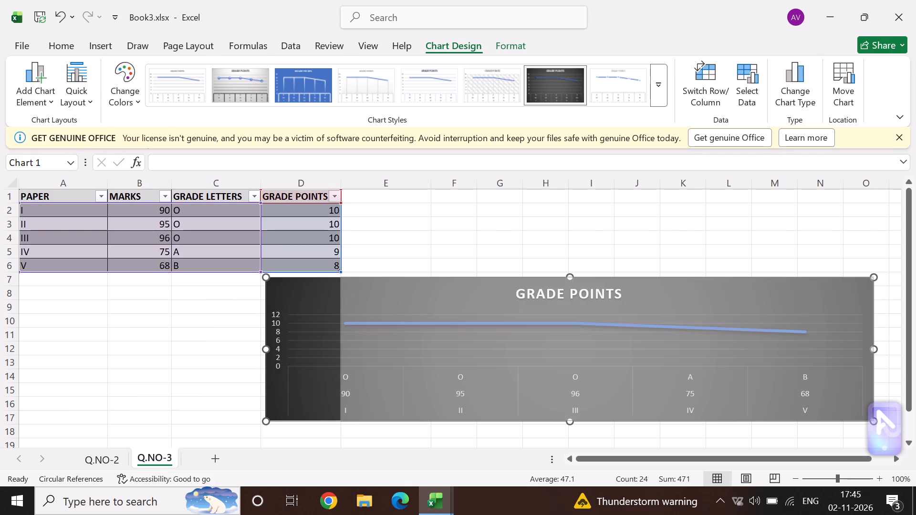
left_click_drag(341, 360, 360, 363)
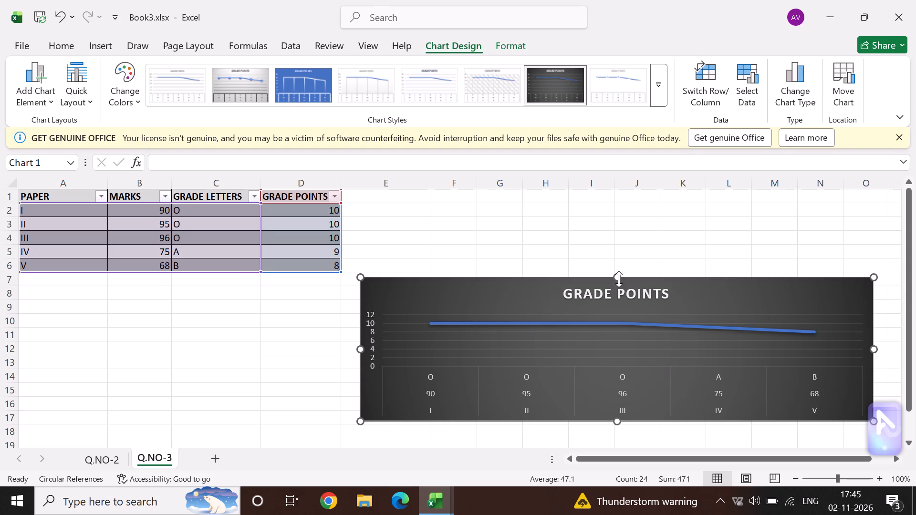
left_click_drag(618, 278, 610, 197)
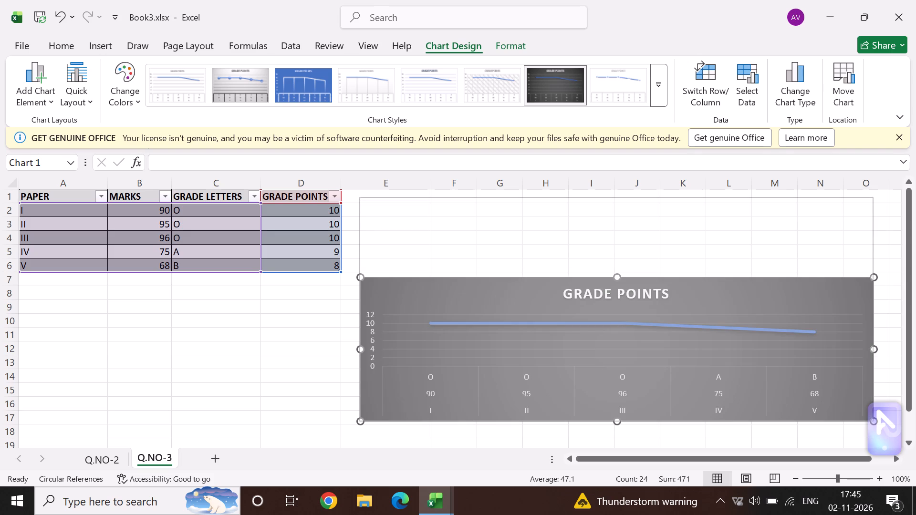
left_click_drag(617, 422, 620, 447)
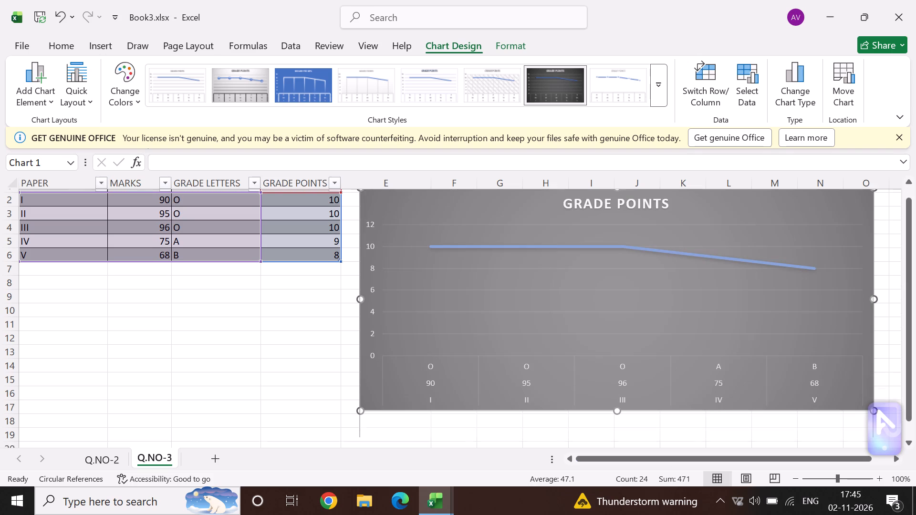
left_click_drag(620, 447, 621, 428)
scroll(621, 423, "up", 2)
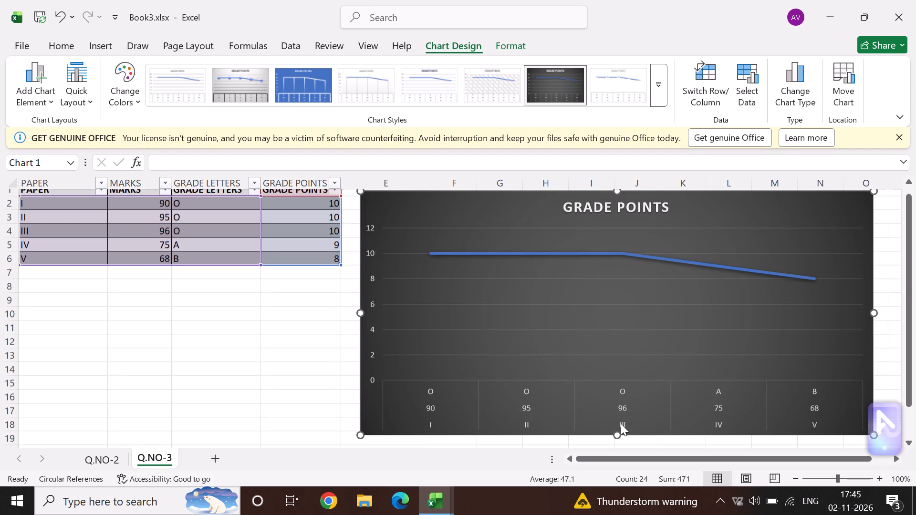
scroll(622, 420, "up", 4)
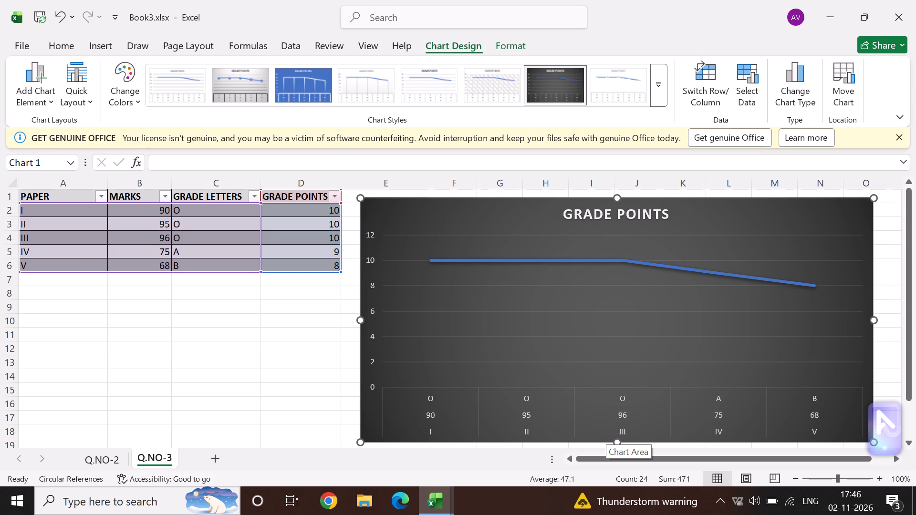
key("Return")
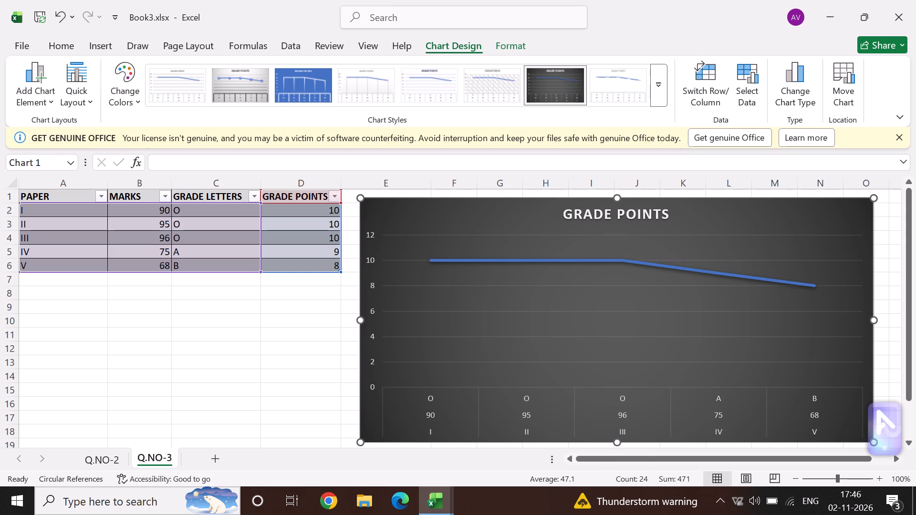
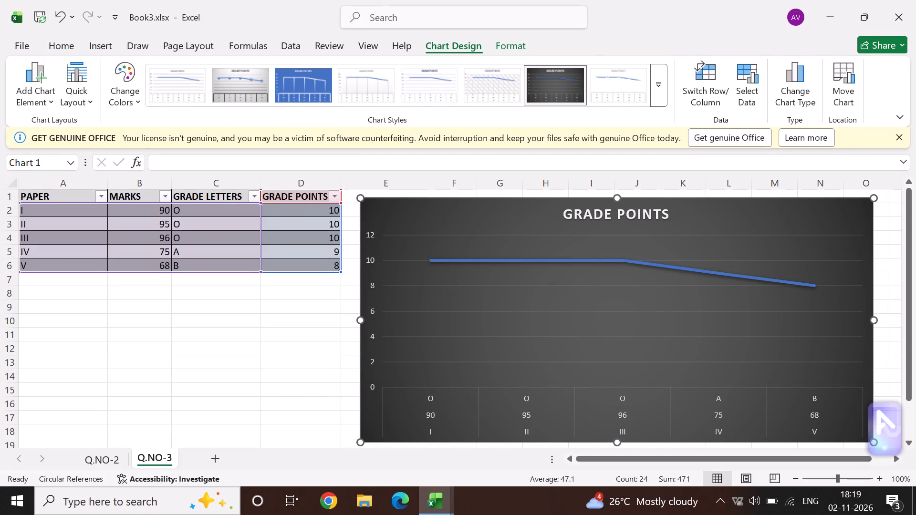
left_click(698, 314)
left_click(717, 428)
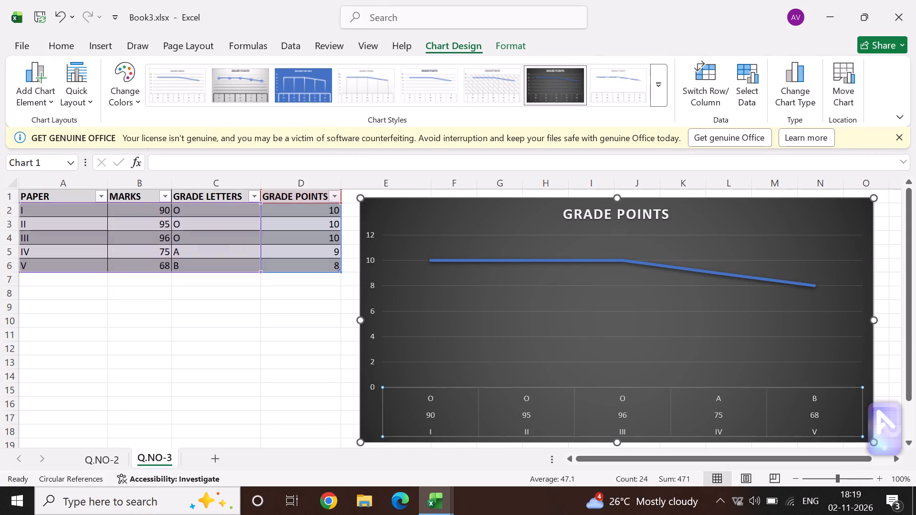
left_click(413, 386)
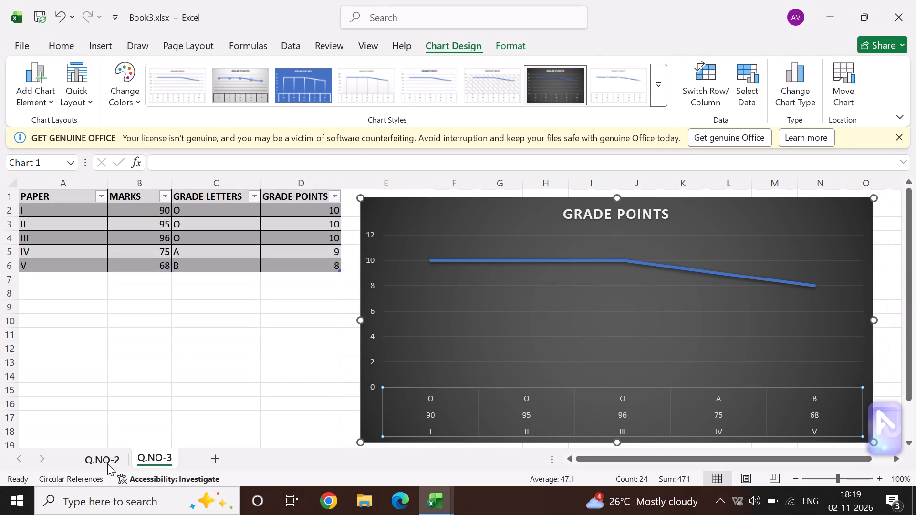
Insert a clustered column-line combo chart from the sales table in A1:F5 on sheet Q.NO-2.
left_click(107, 463)
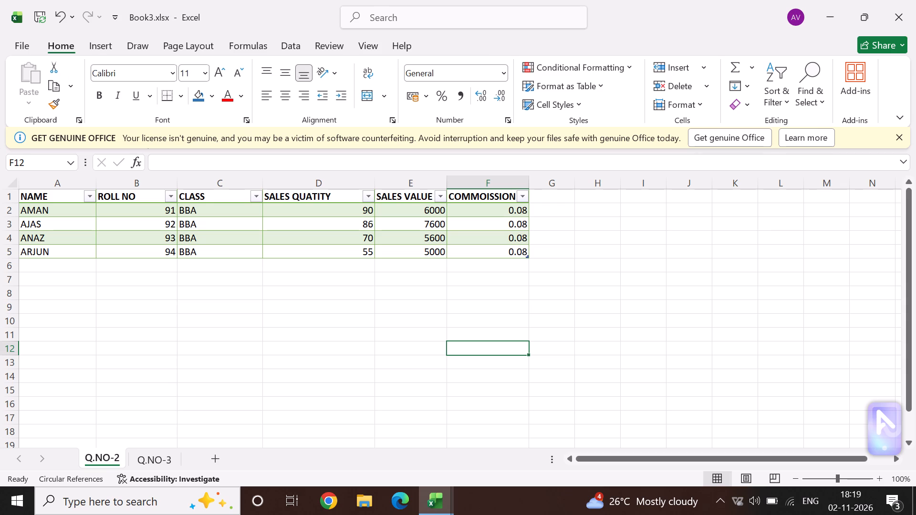
left_click_drag(40, 199, 496, 248)
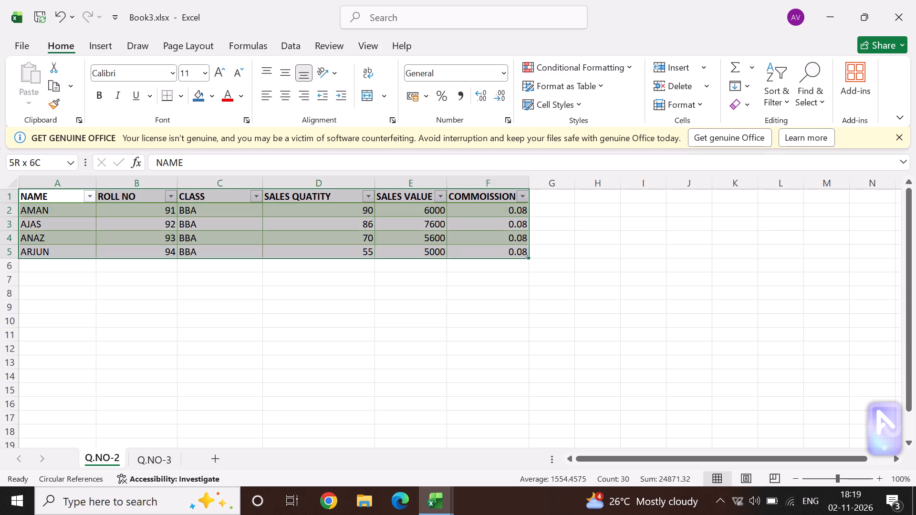
left_click_drag(496, 248, 497, 251)
left_click(111, 46)
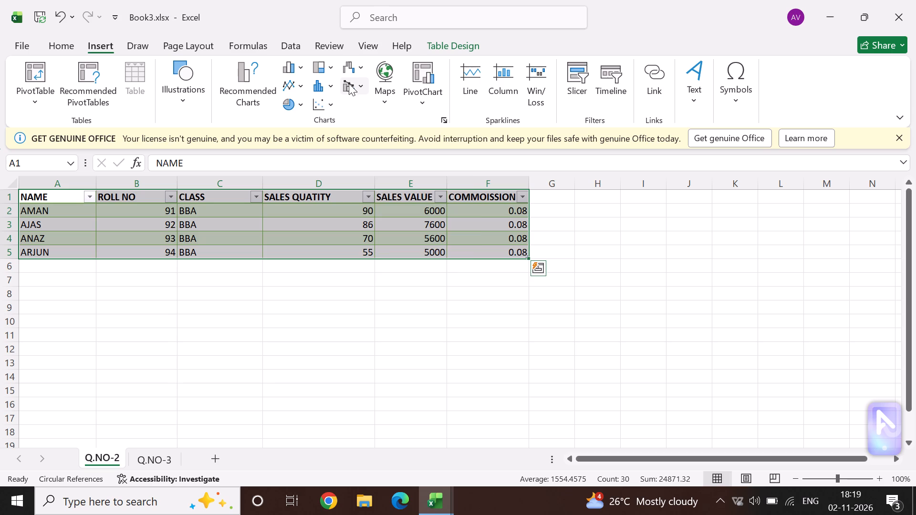
left_click(361, 82)
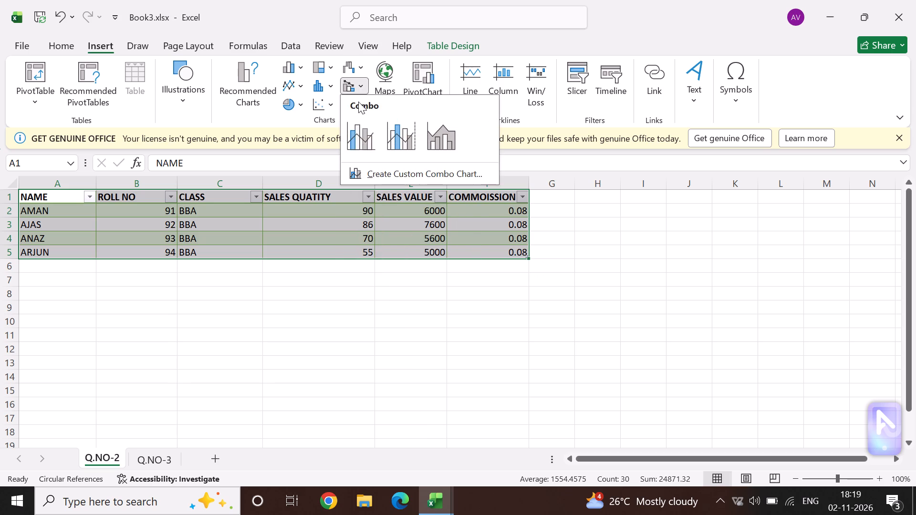
left_click(362, 135)
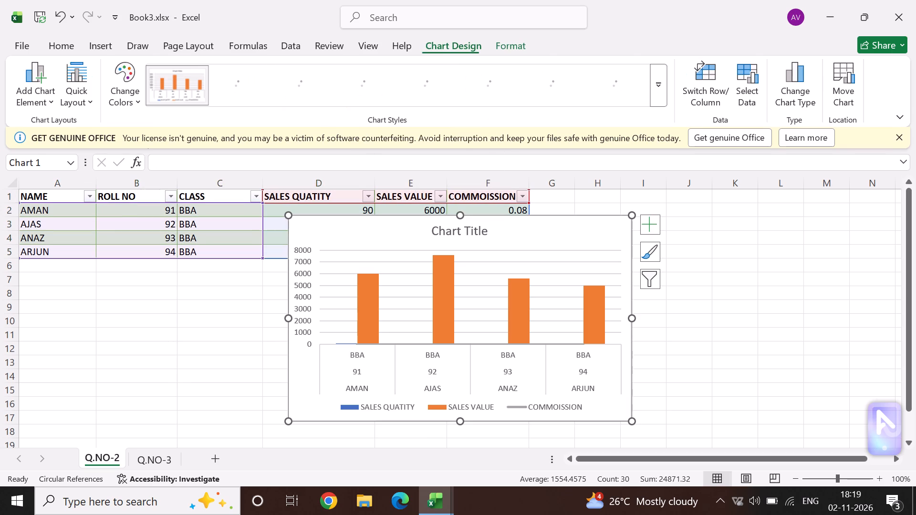
Resize the combo chart to sit below the table, spanning about columns A to I and rows 6 to 18.
left_click_drag(459, 216, 459, 229)
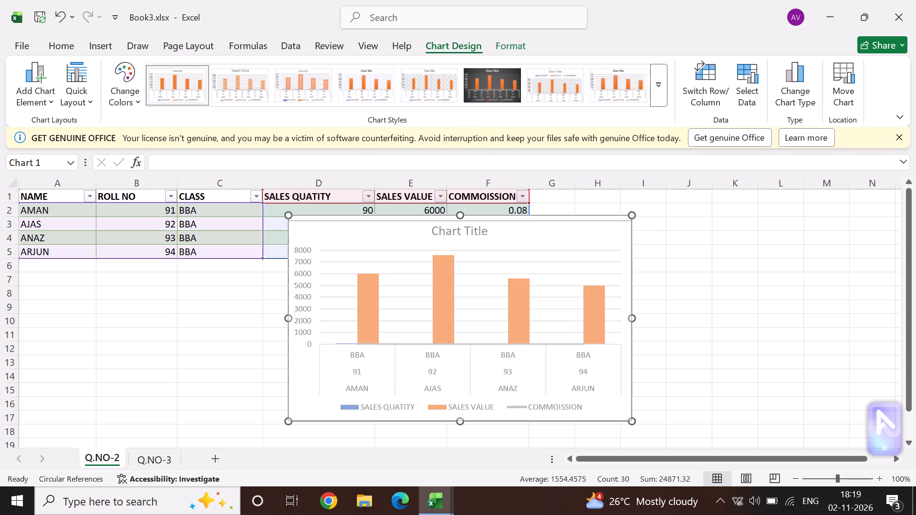
left_click_drag(459, 229, 459, 267)
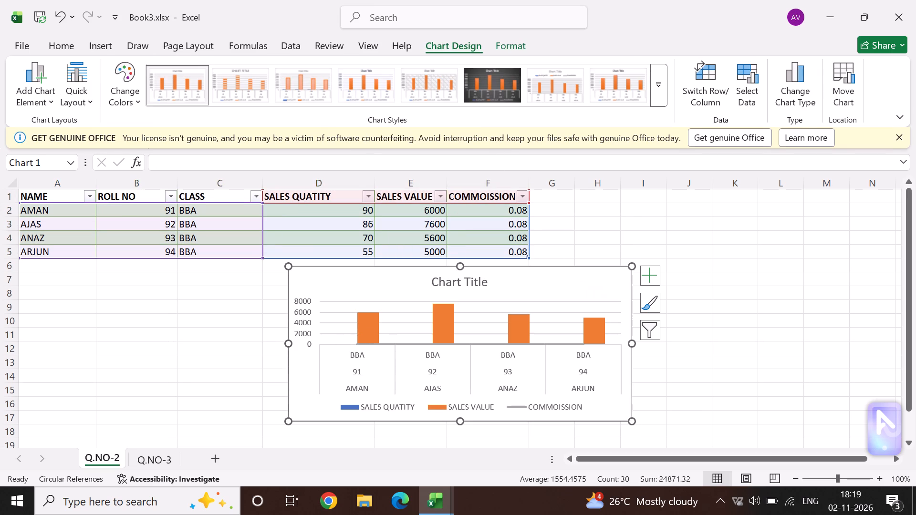
left_click(282, 344)
left_click_drag(288, 344, 270, 343)
left_click_drag(274, 344, 35, 349)
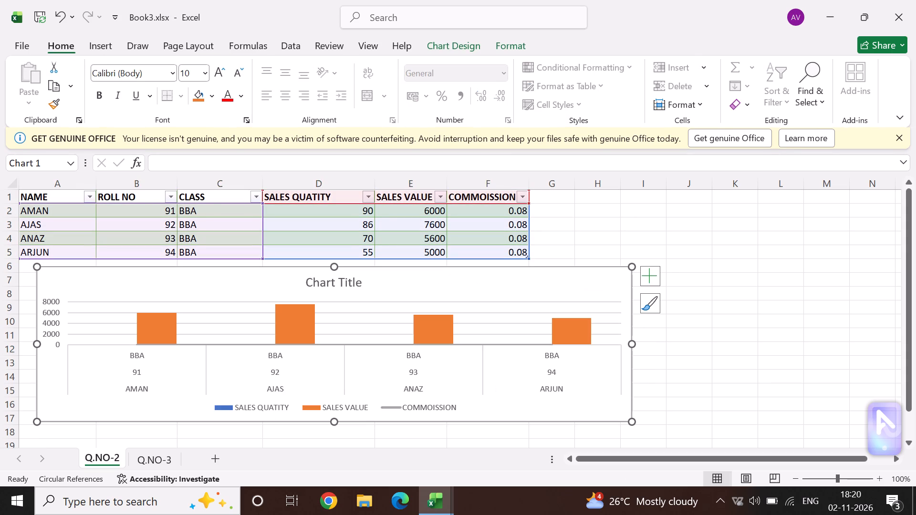
left_click_drag(334, 423, 331, 440)
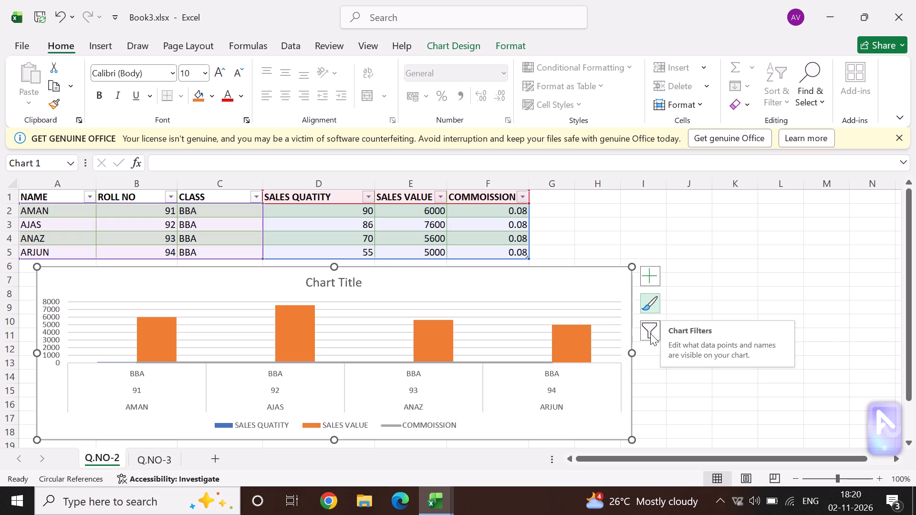
Apply the second chart style, with striped columns and a bold grey capitalised title, to the combo chart.
left_click(650, 333)
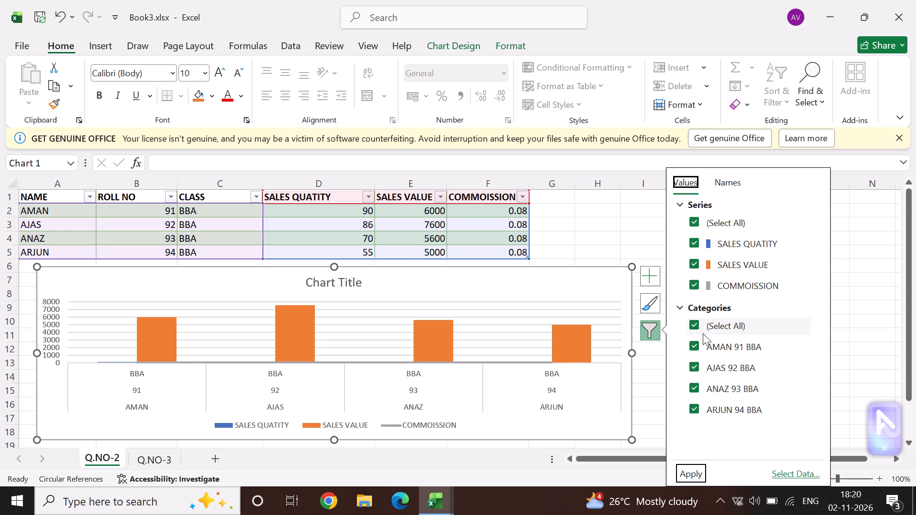
left_click(644, 304)
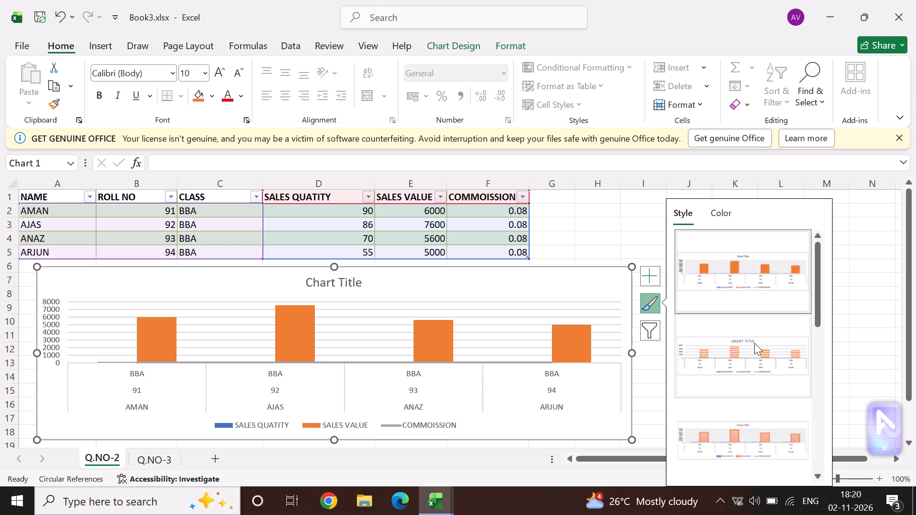
left_click(755, 350)
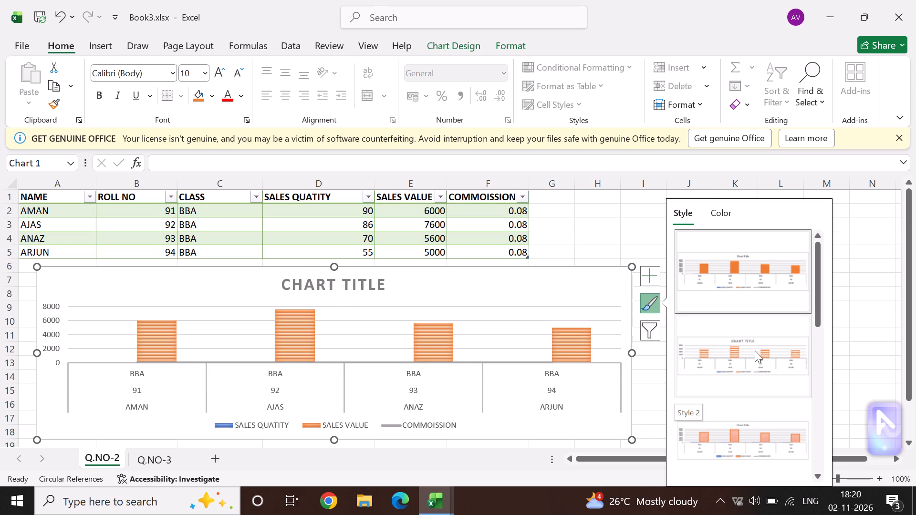
Set the combo chart's legend position to Left.
left_click(658, 282)
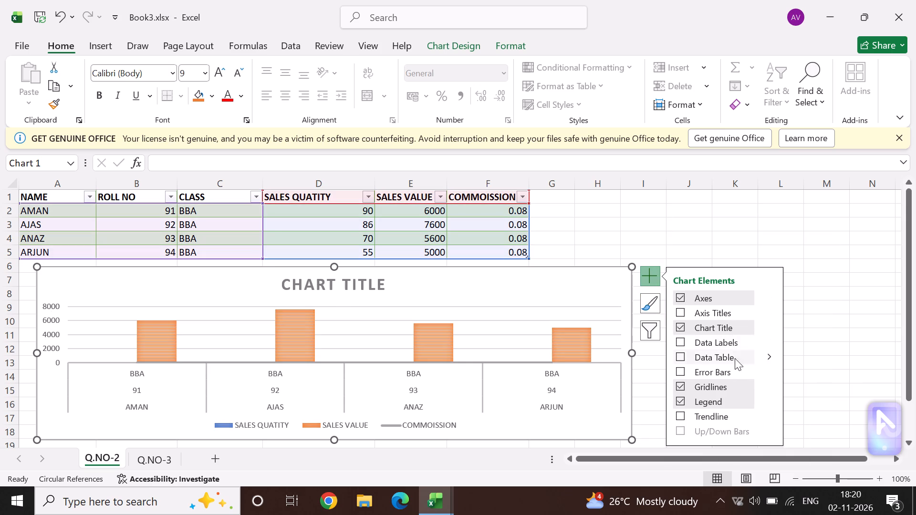
left_click(765, 405)
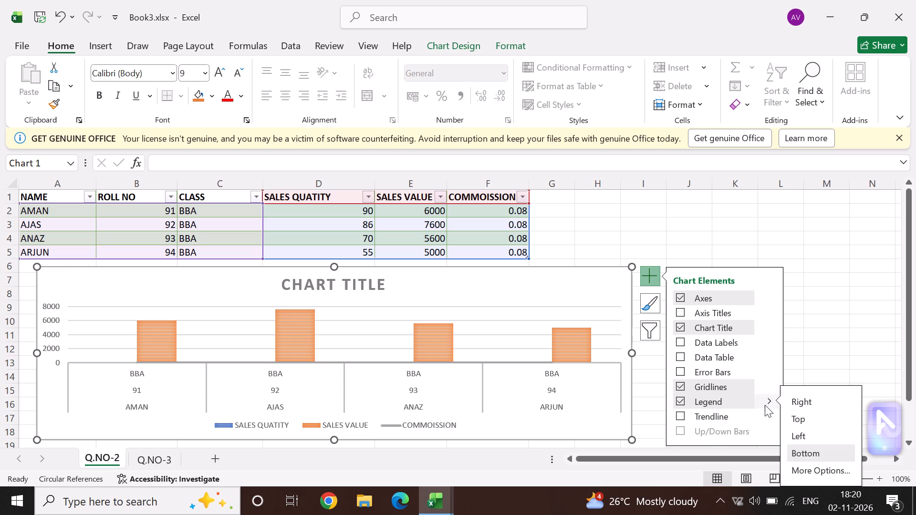
left_click(800, 435)
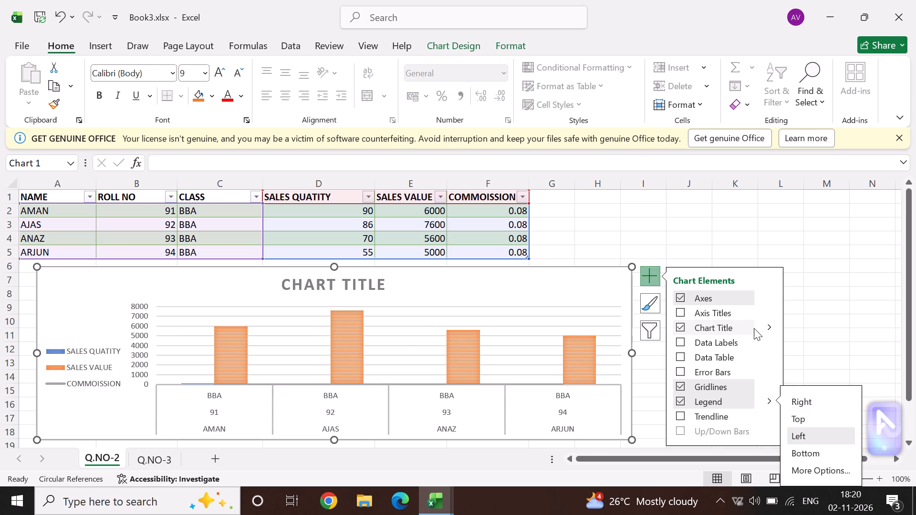
Set the combo chart's title to Centered Overlay.
left_click(769, 331)
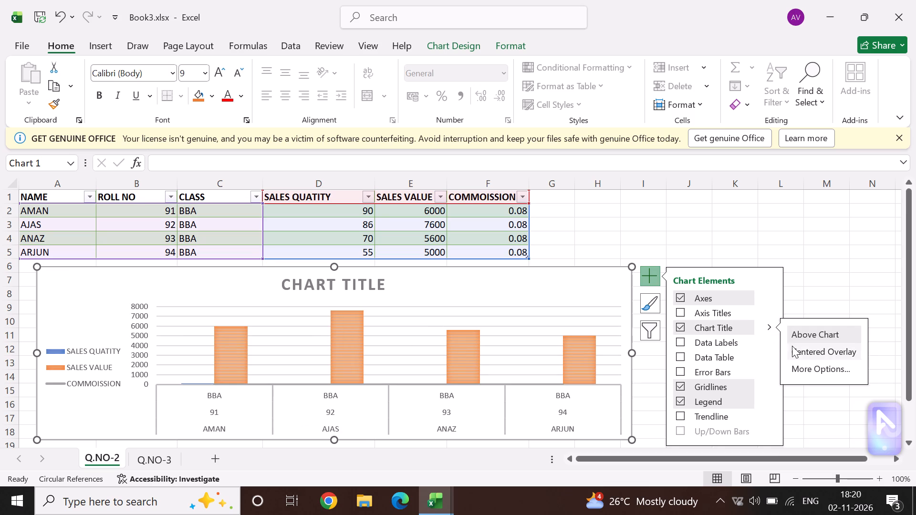
left_click(799, 350)
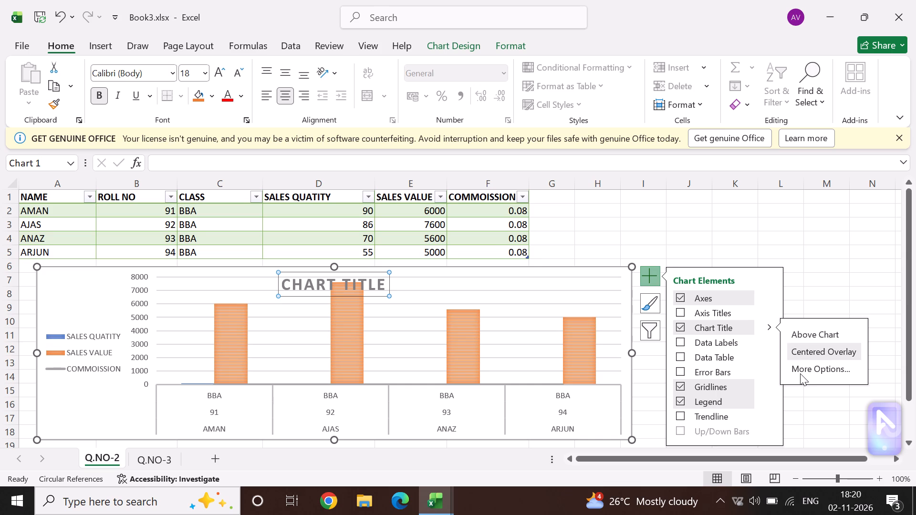
left_click(800, 372)
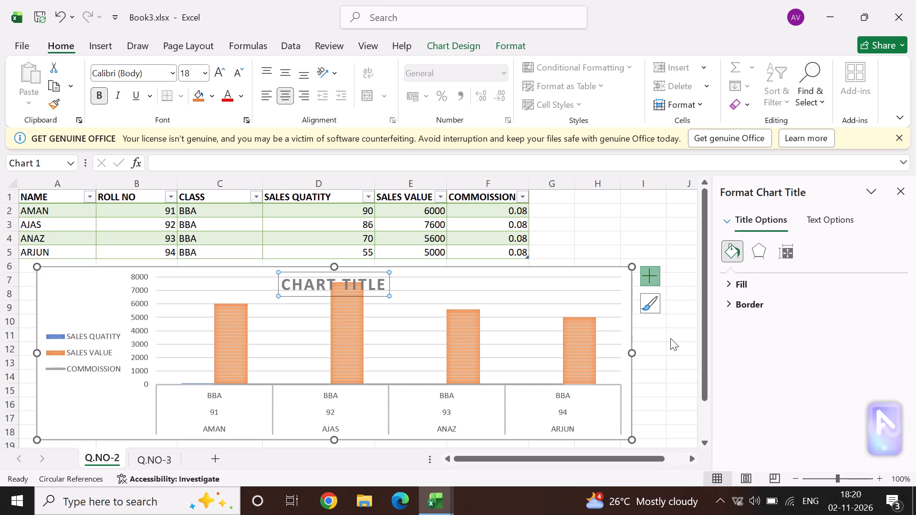
left_click(906, 186)
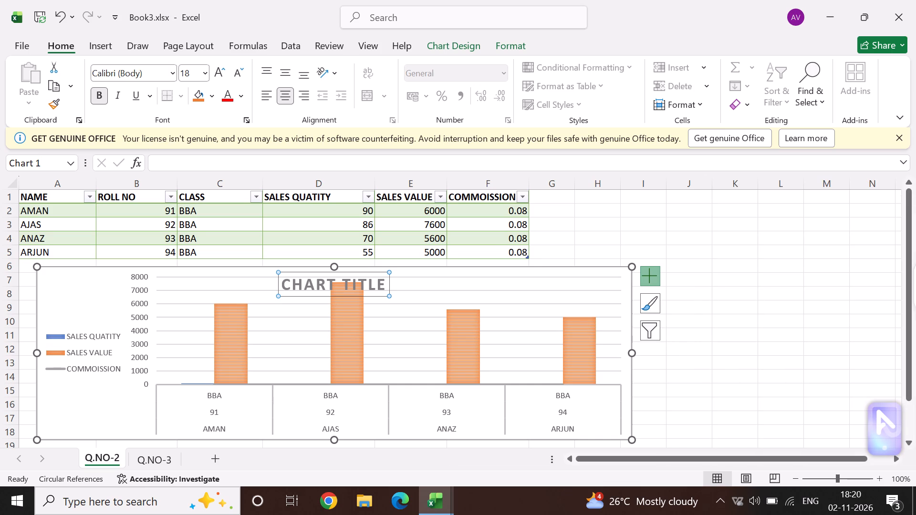
left_click(745, 262)
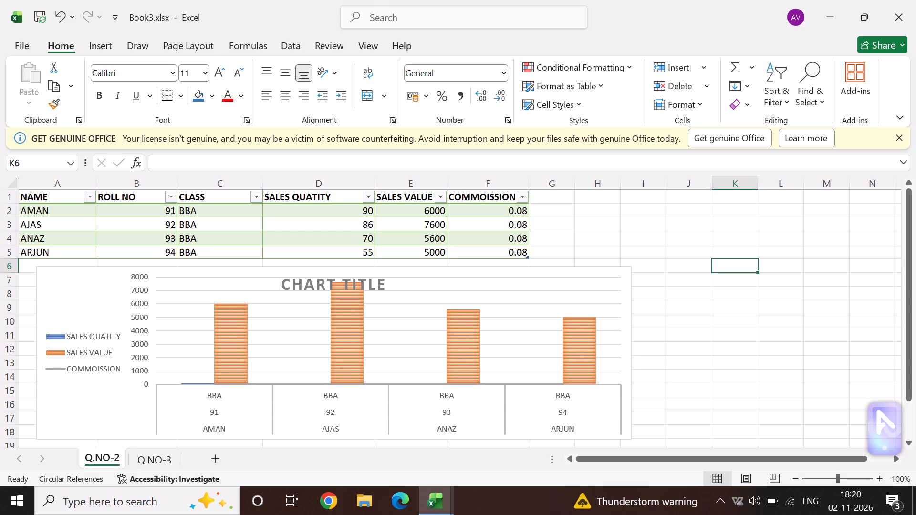
Fill table row 3 (A3:F3) on sheet Q.NO-2 with a medium blue theme colour.
left_click(27, 225)
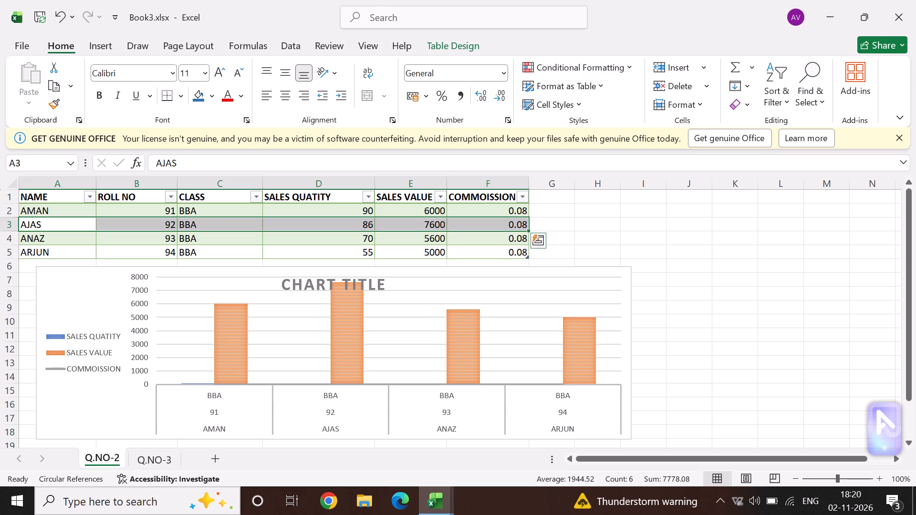
left_click(214, 96)
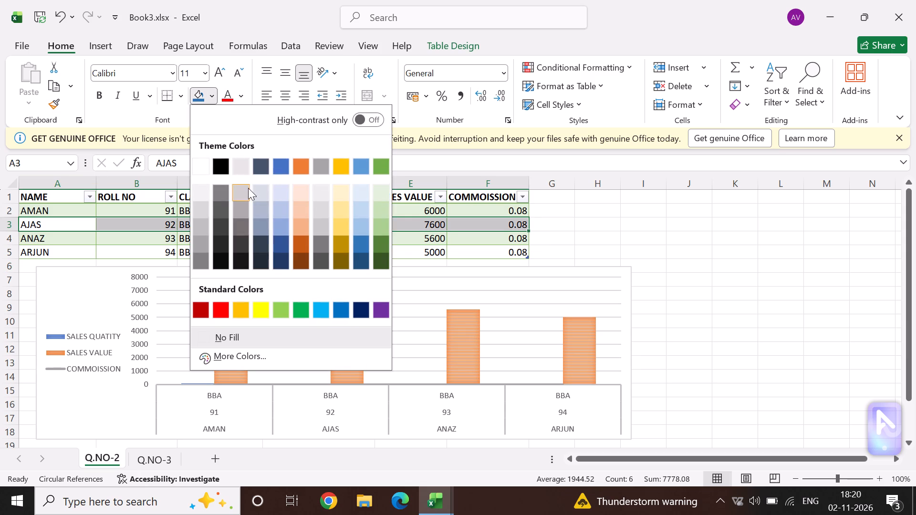
left_click(276, 227)
left_click(599, 268)
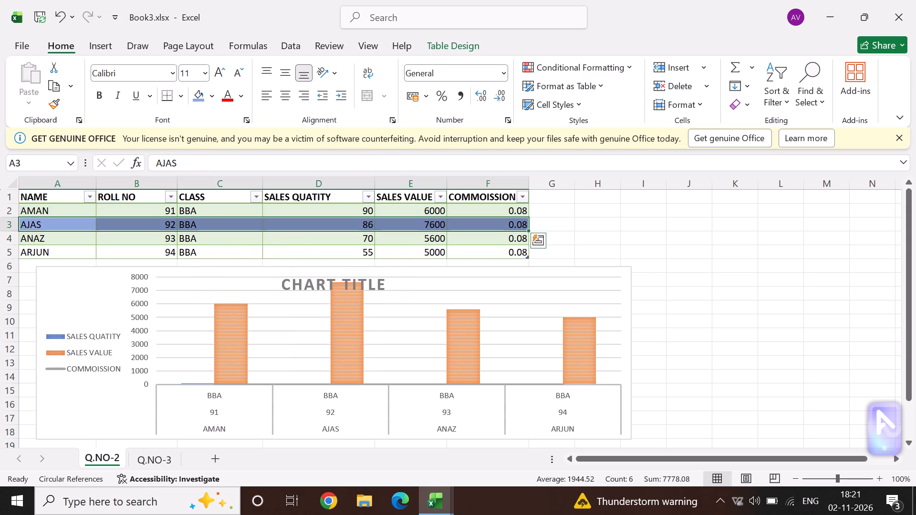
left_click(657, 237)
scroll(657, 237, "down", 1)
scroll(657, 237, "up", 2)
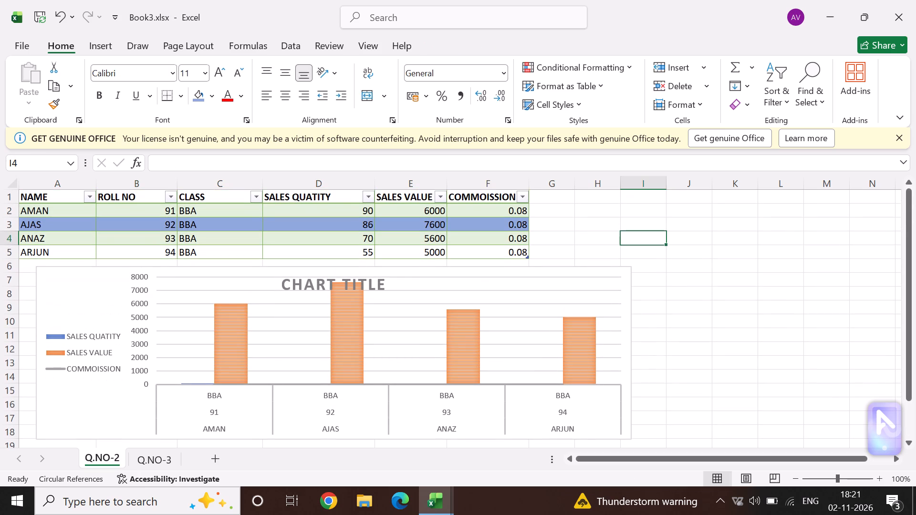
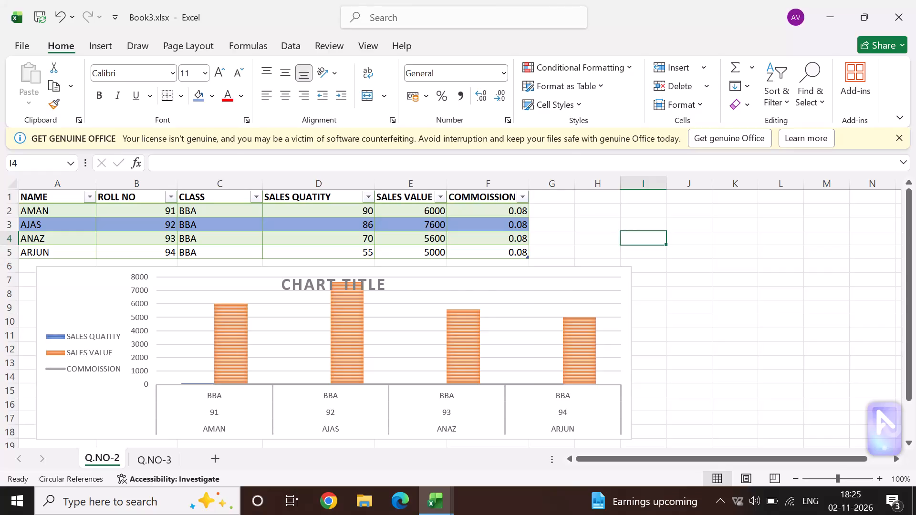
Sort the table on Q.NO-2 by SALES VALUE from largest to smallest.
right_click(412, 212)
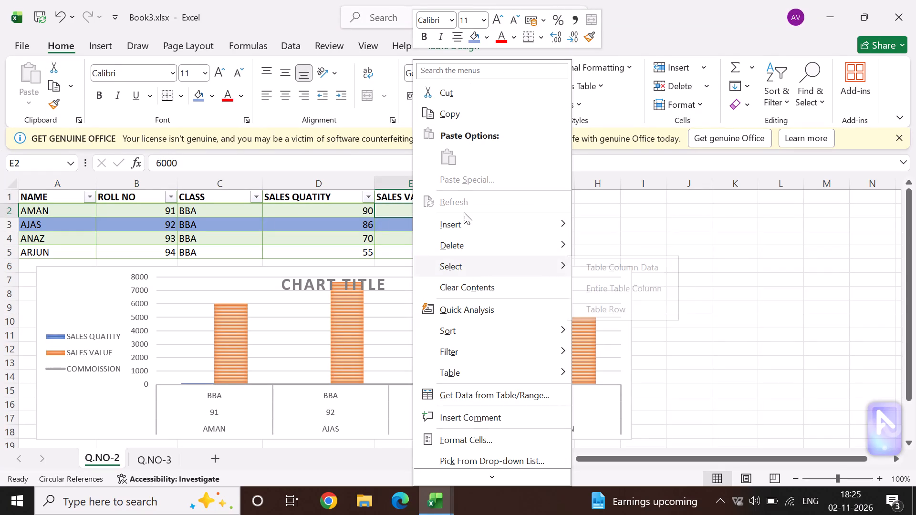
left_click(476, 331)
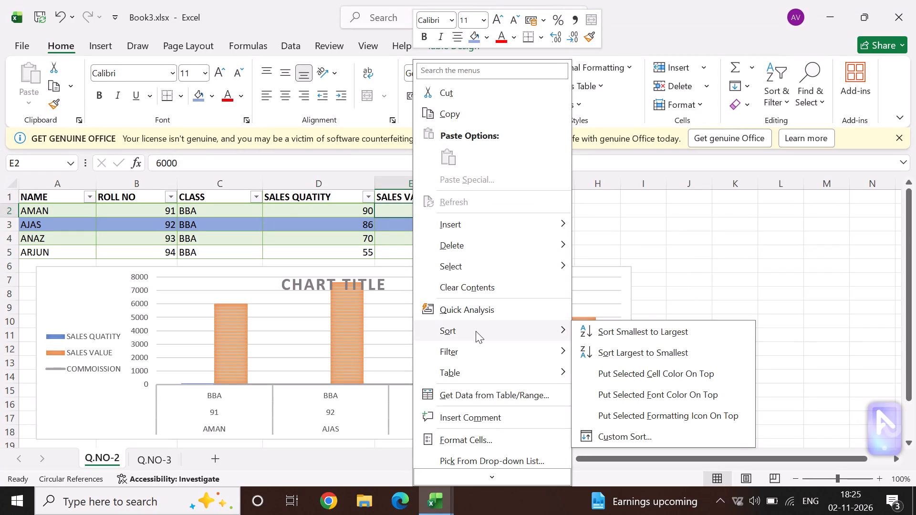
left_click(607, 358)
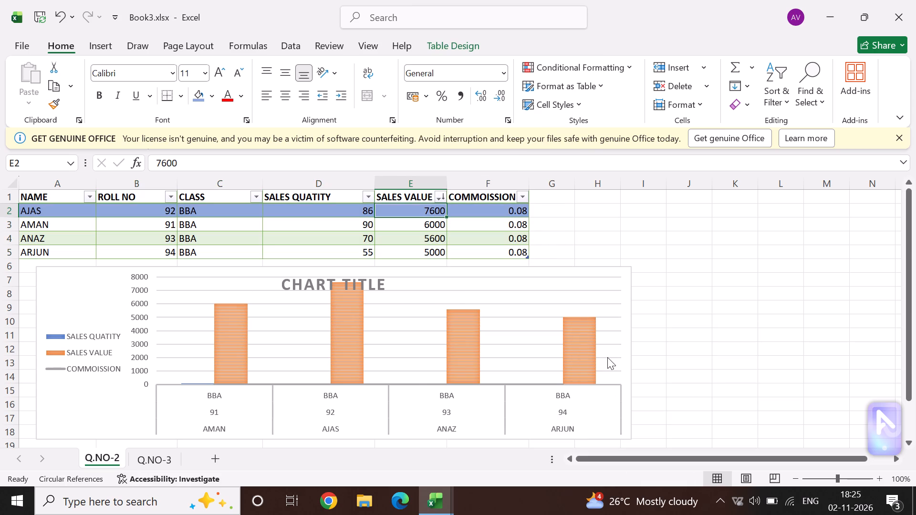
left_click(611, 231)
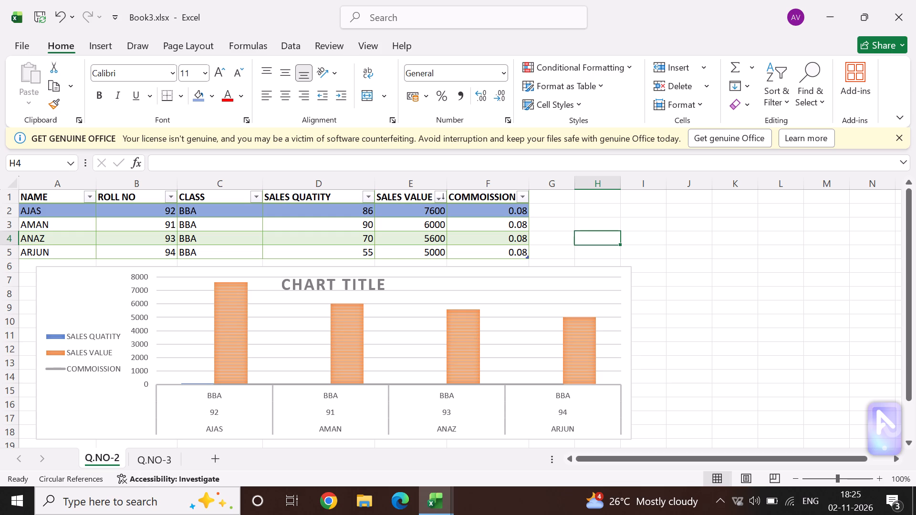
Sort the table on Q.NO-2 by the NAME column from Z to A.
left_click(63, 200)
left_click(87, 198)
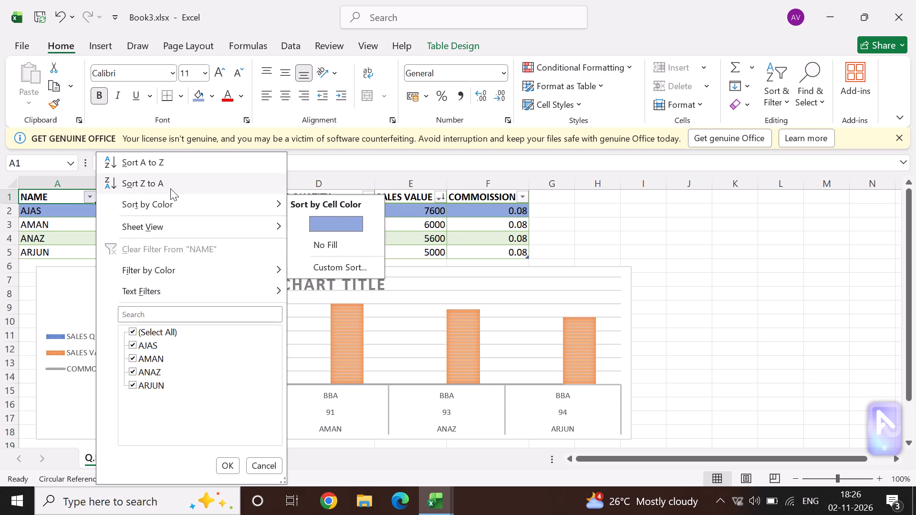
left_click(170, 188)
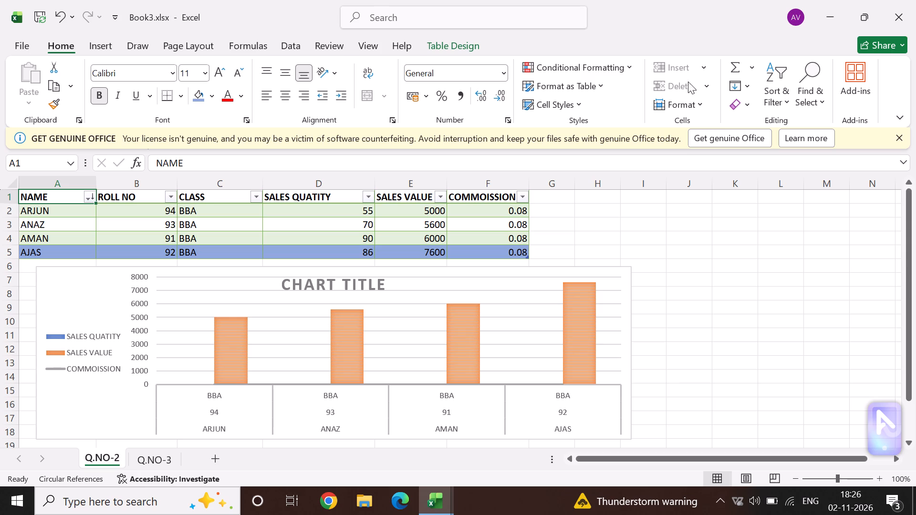
Copy range A1:I18 with the sales table and chart from Q.NO-2 and paste it at A1 of a new sheet.
left_click_drag(41, 199, 170, 214)
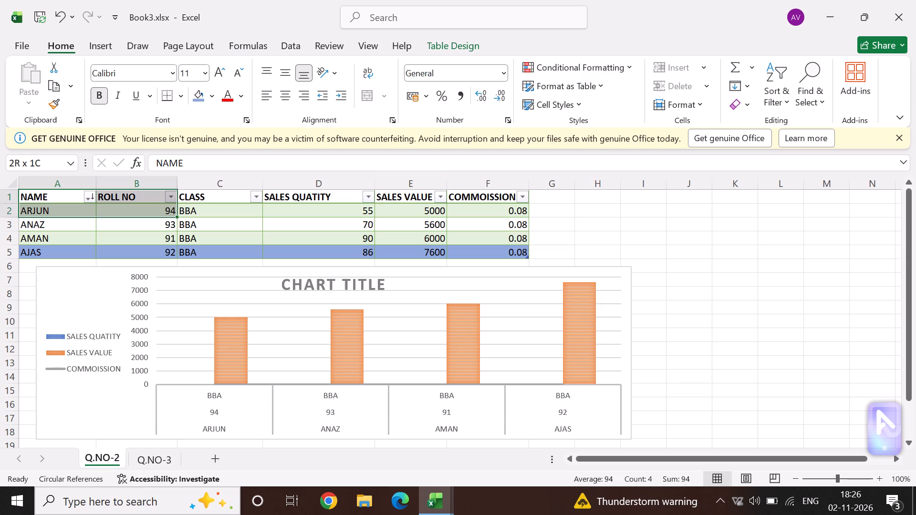
left_click_drag(170, 214, 626, 420)
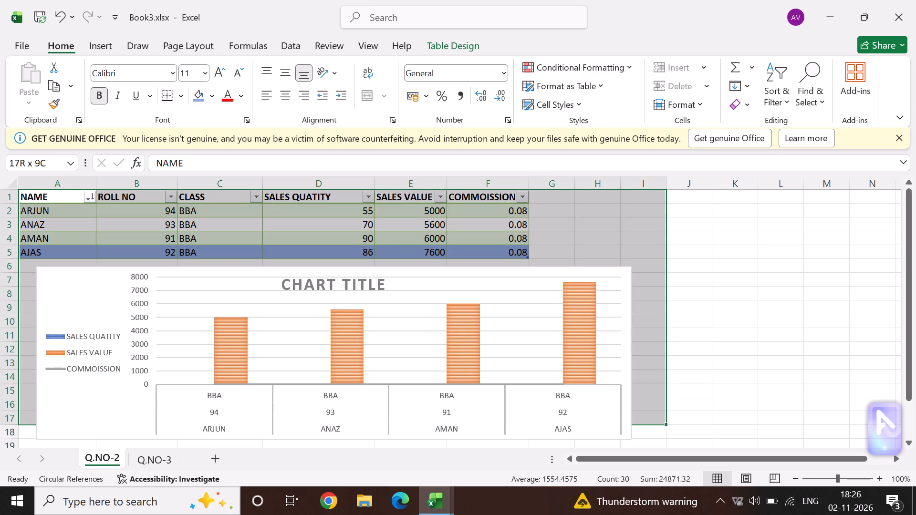
left_click_drag(626, 420, 623, 427)
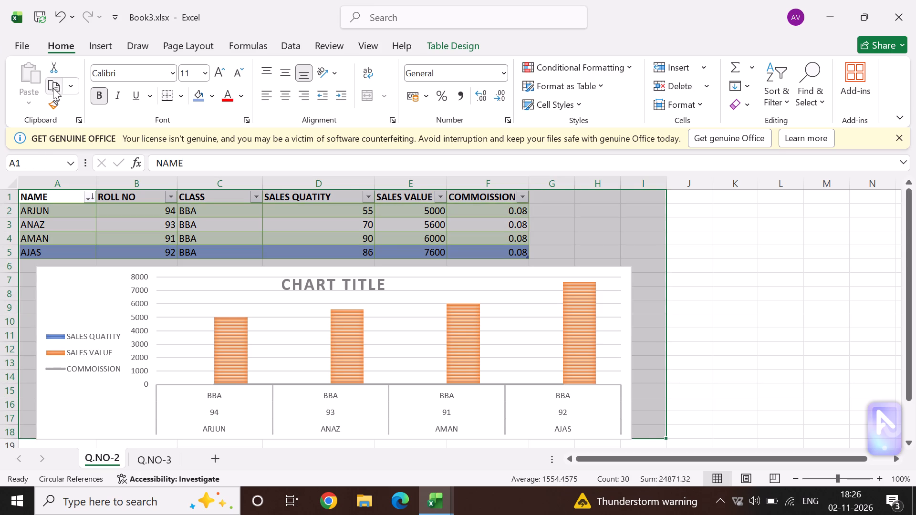
left_click(53, 88)
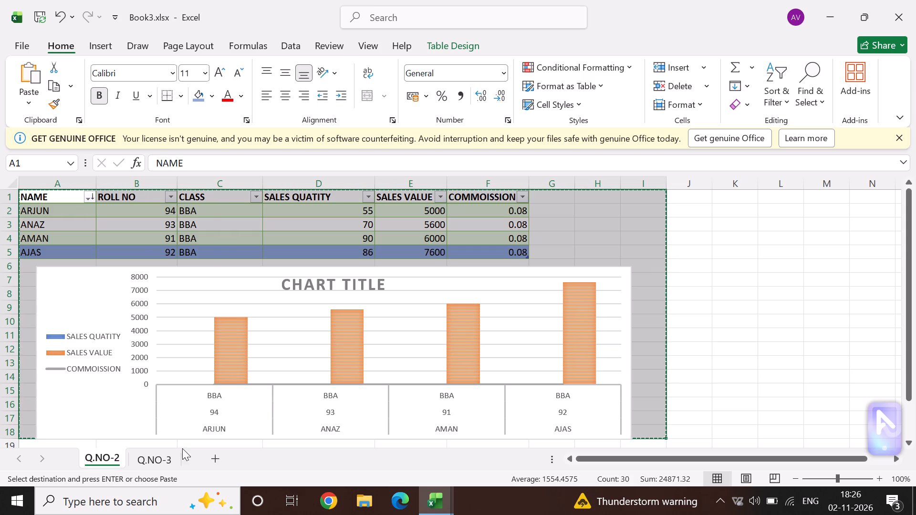
left_click(210, 458)
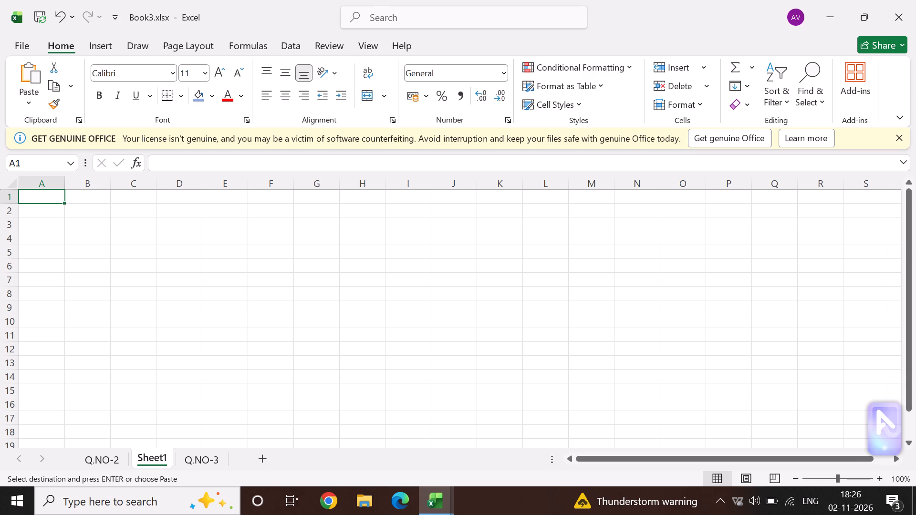
left_click(27, 100)
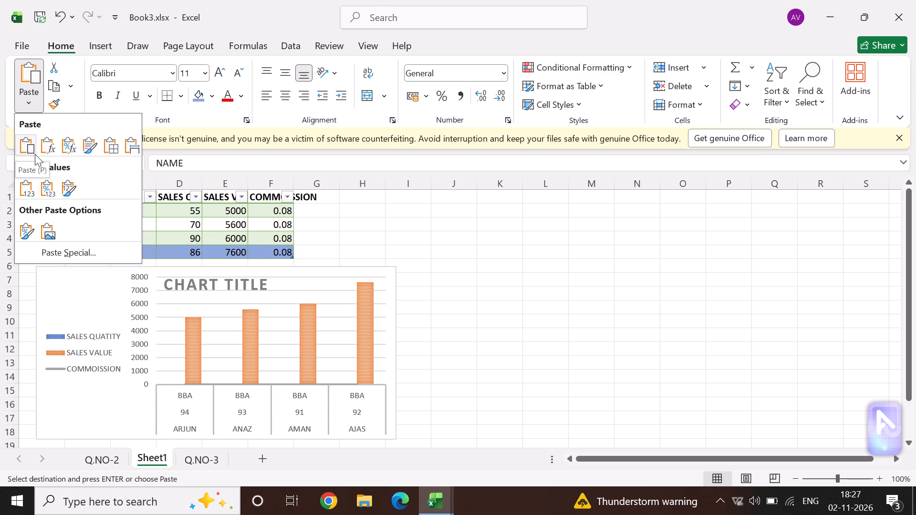
left_click(34, 153)
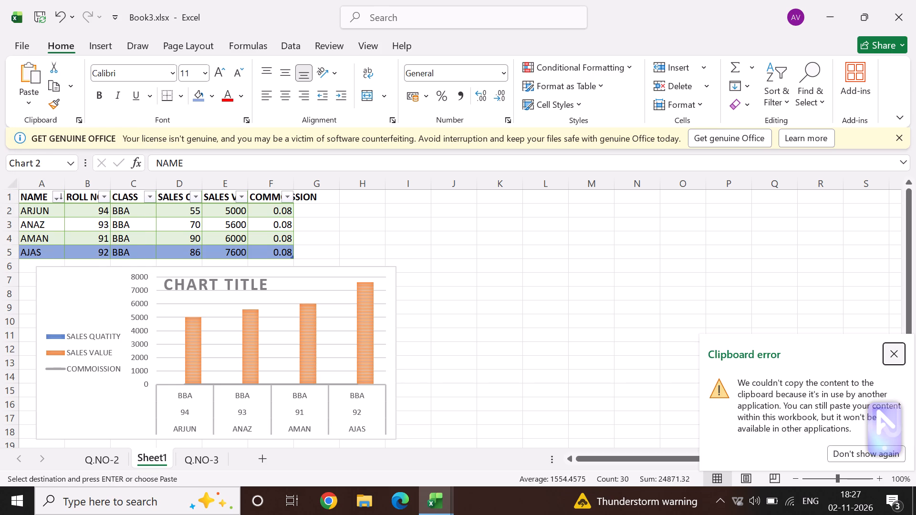
scroll(447, 345, "down", 1)
scroll(447, 345, "up", 4)
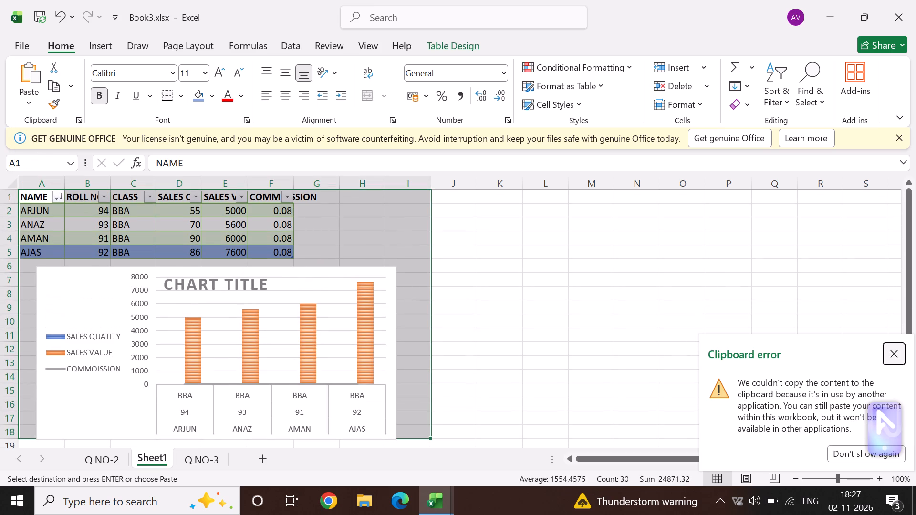
left_click(453, 339)
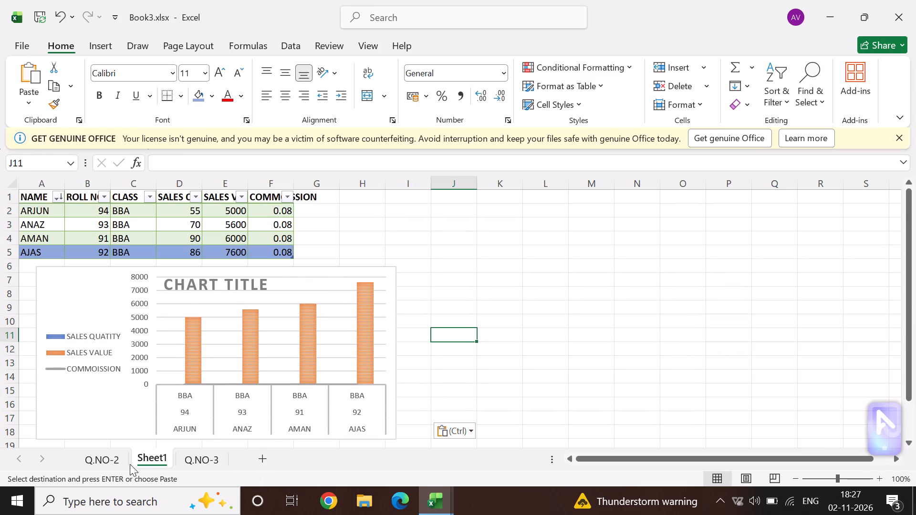
Return to sheet Q.NO-2, cancel the pending copy selection and insert a blank column at column G beside the table.
left_click(120, 461)
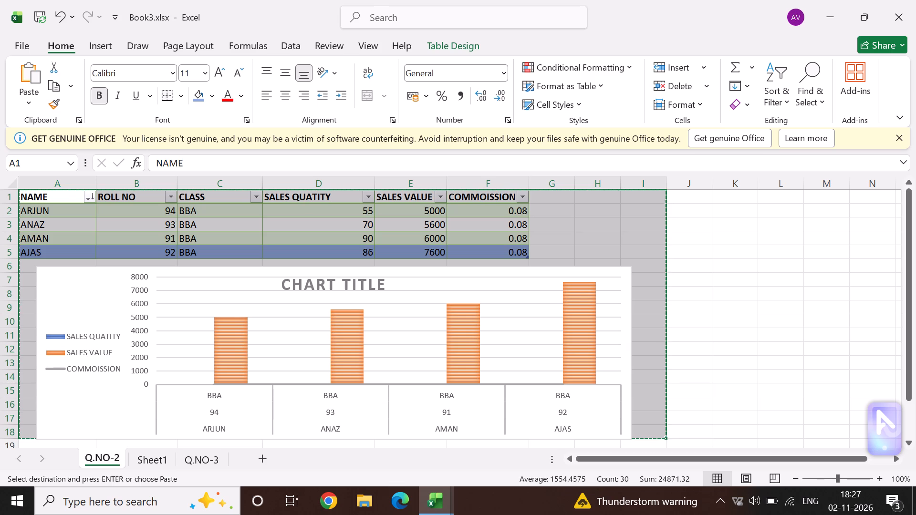
left_click(628, 239)
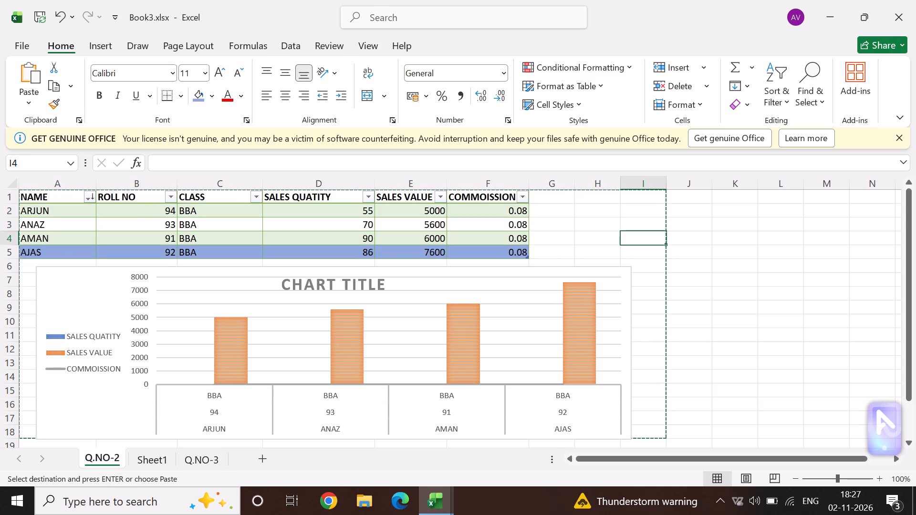
left_click(677, 224)
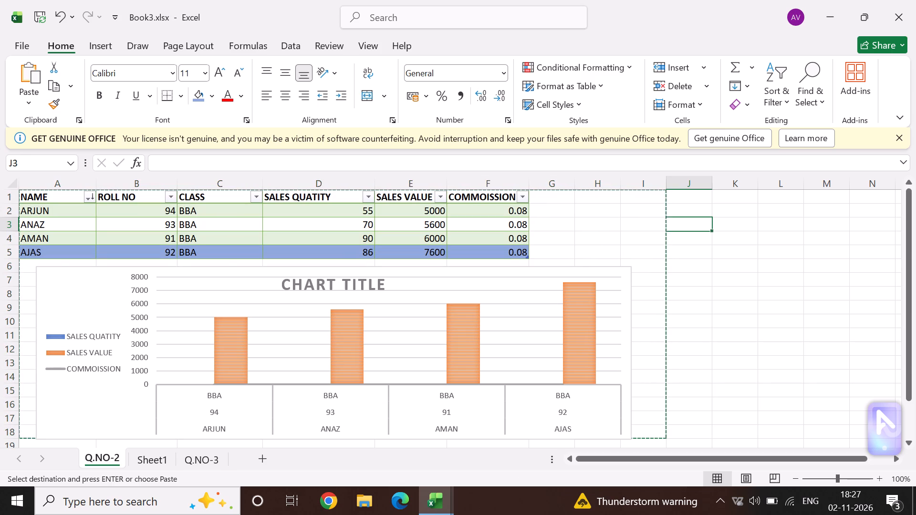
key("BackSpace")
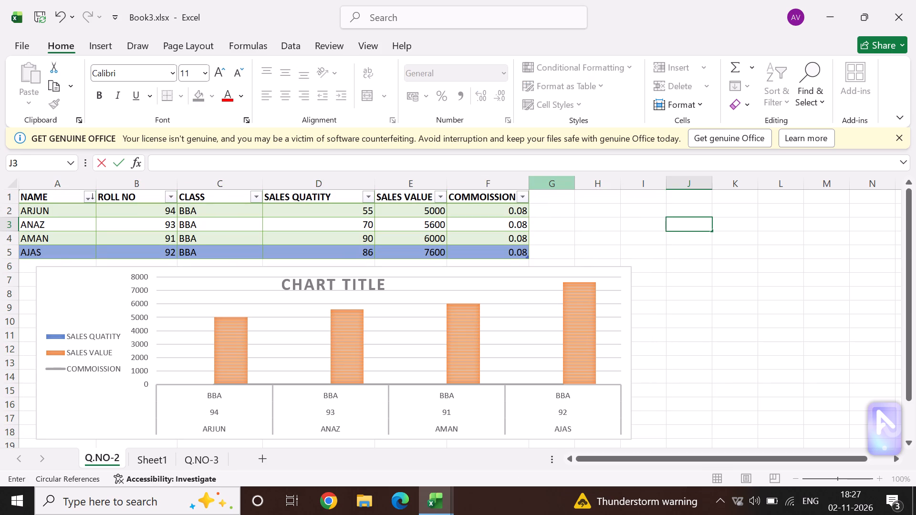
left_click(560, 186)
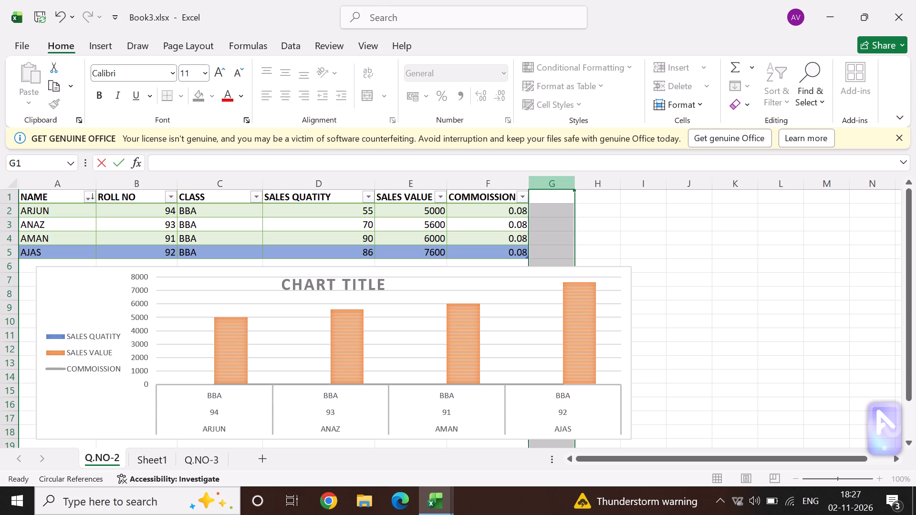
left_click(703, 67)
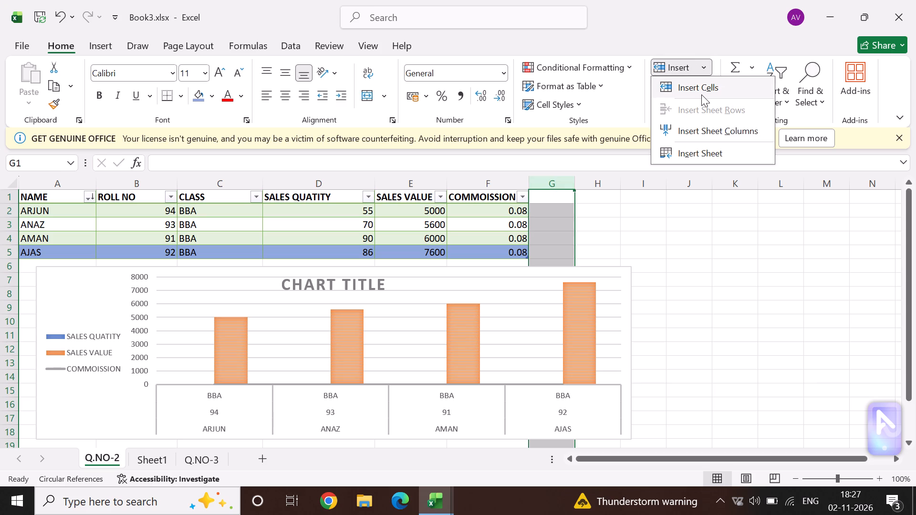
left_click(701, 94)
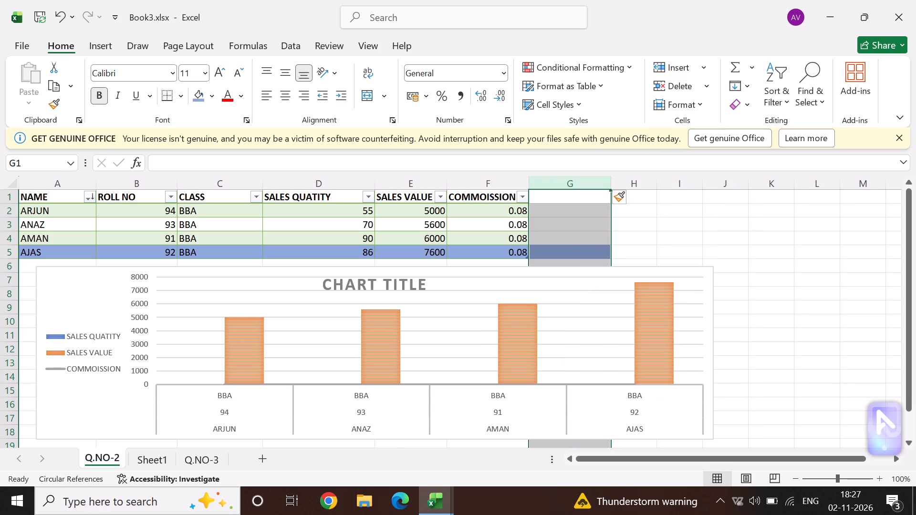
Insert a blank sheet row at row 6, between the table and the chart on Q.NO-2.
left_click(2, 268)
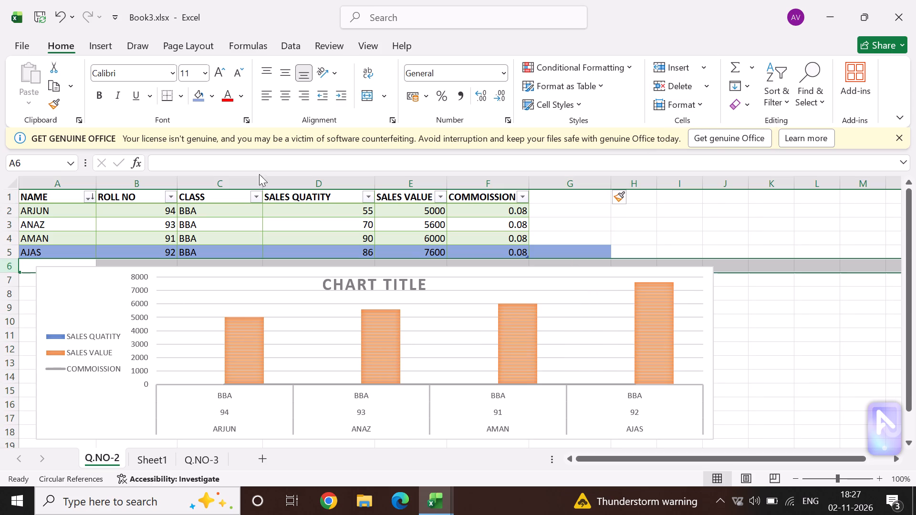
left_click(702, 68)
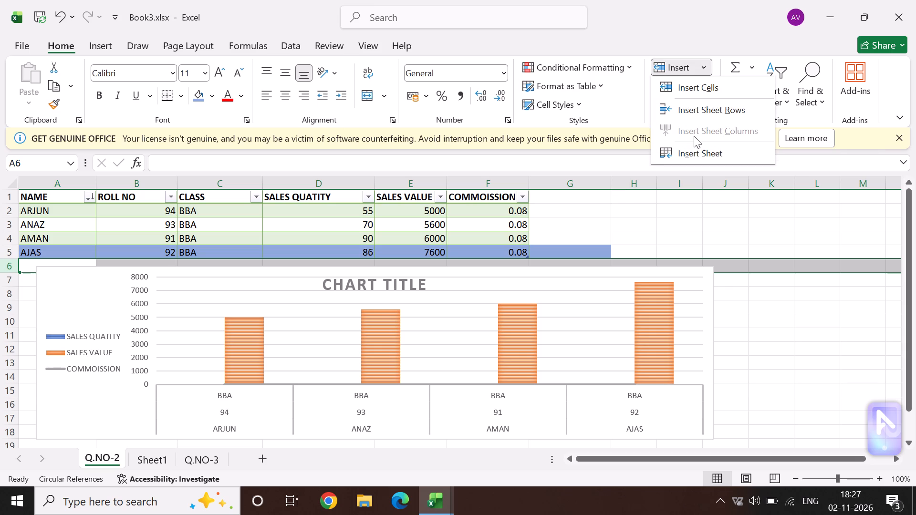
left_click(698, 113)
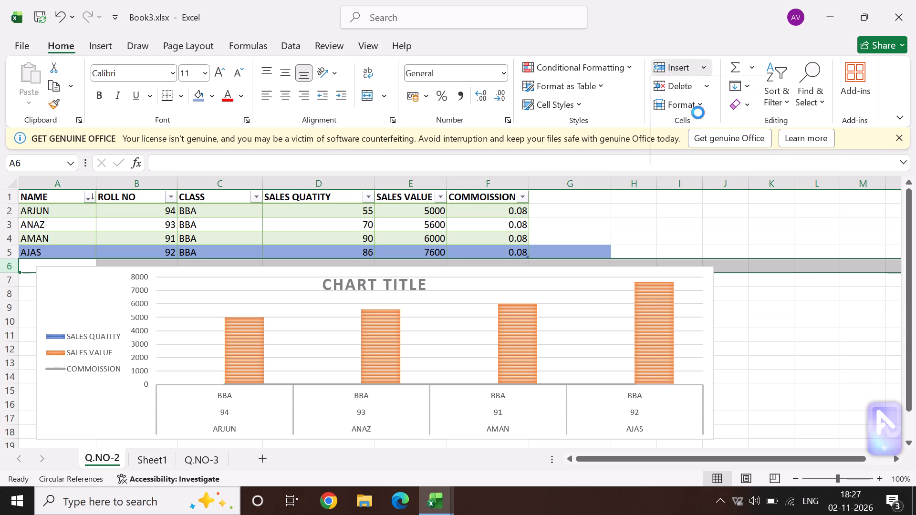
left_click(805, 309)
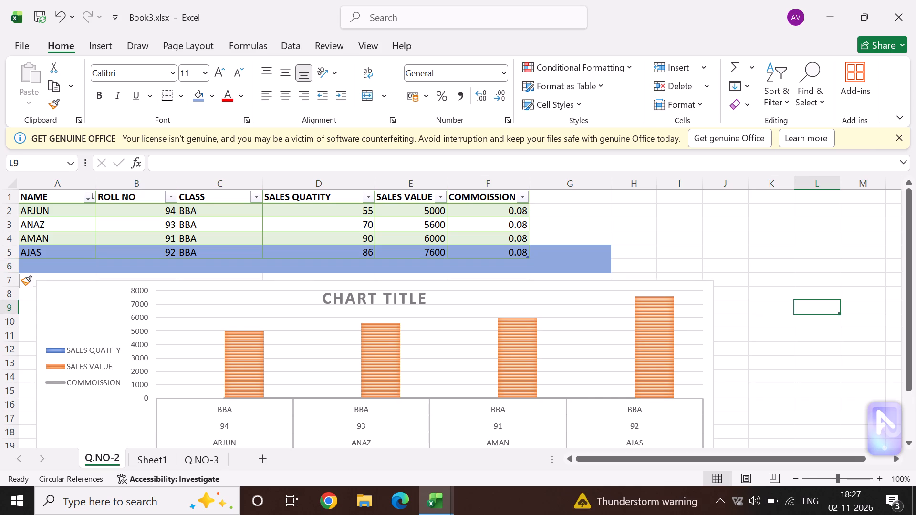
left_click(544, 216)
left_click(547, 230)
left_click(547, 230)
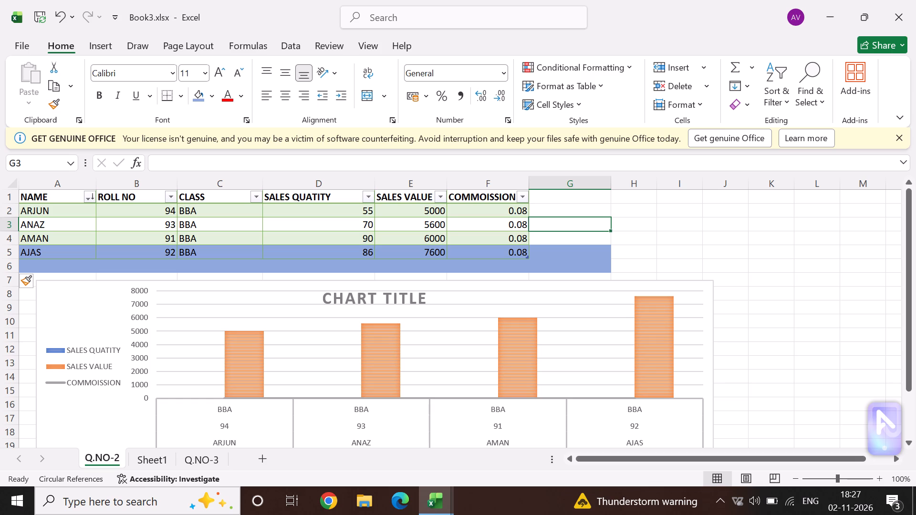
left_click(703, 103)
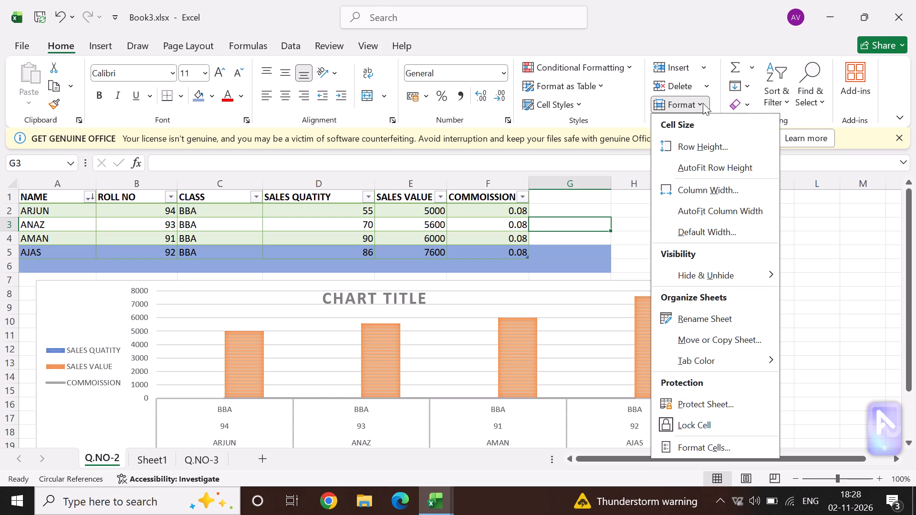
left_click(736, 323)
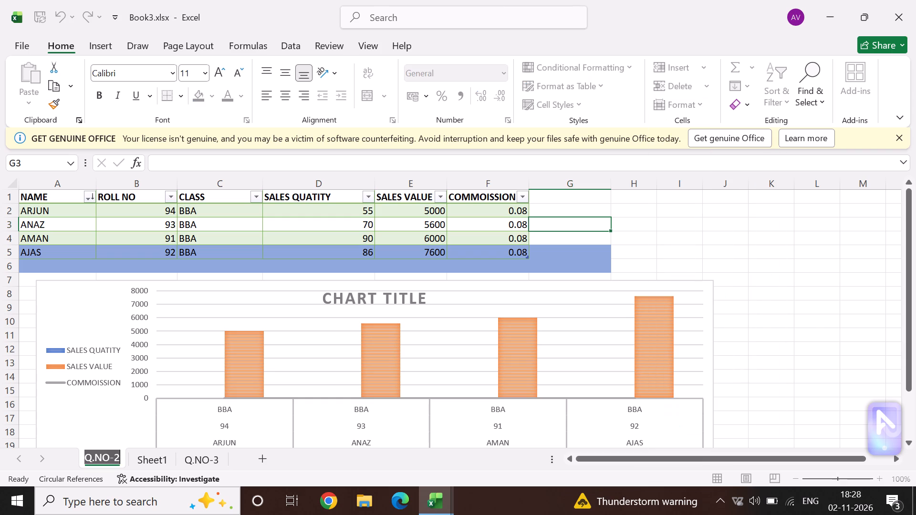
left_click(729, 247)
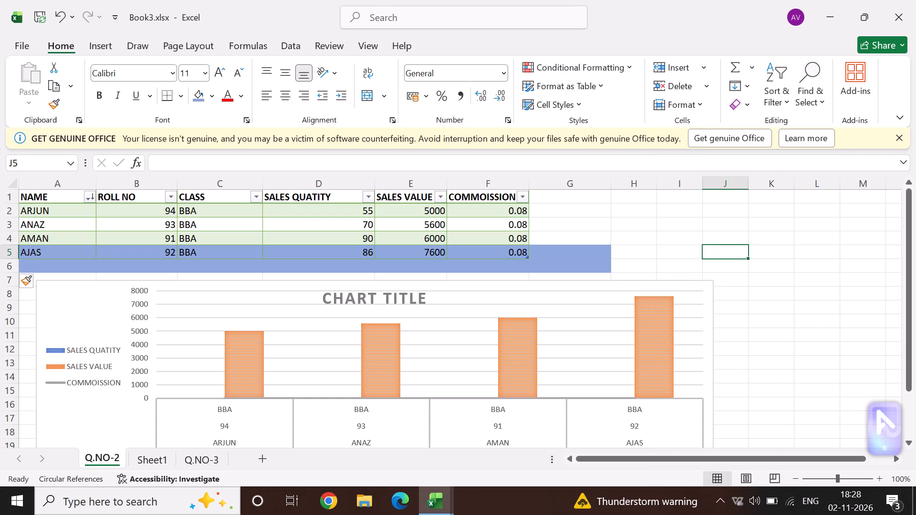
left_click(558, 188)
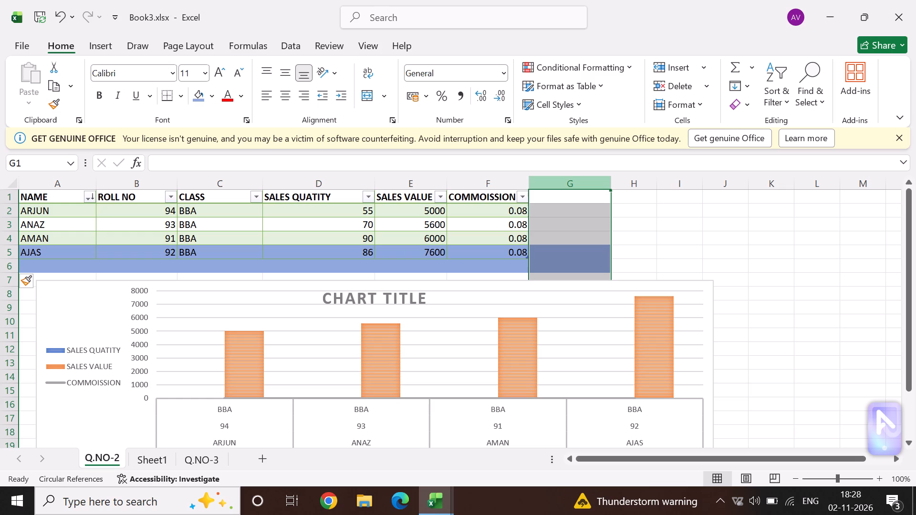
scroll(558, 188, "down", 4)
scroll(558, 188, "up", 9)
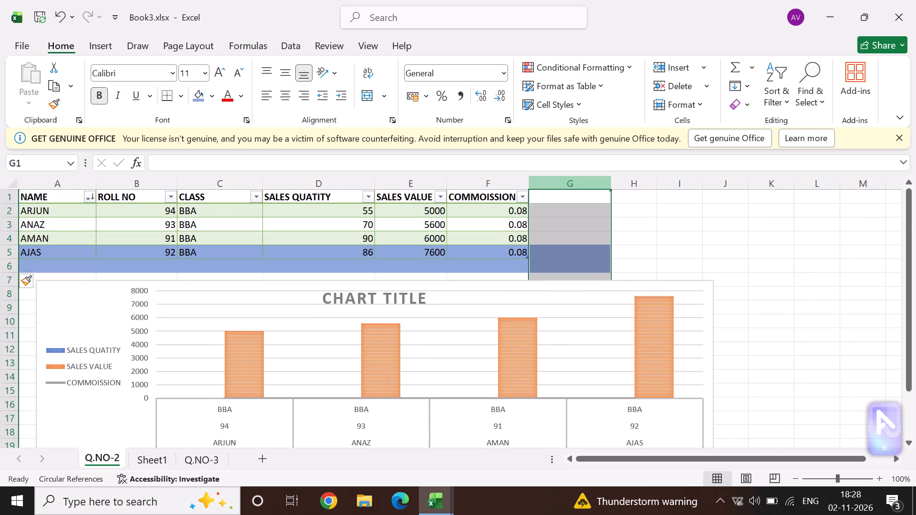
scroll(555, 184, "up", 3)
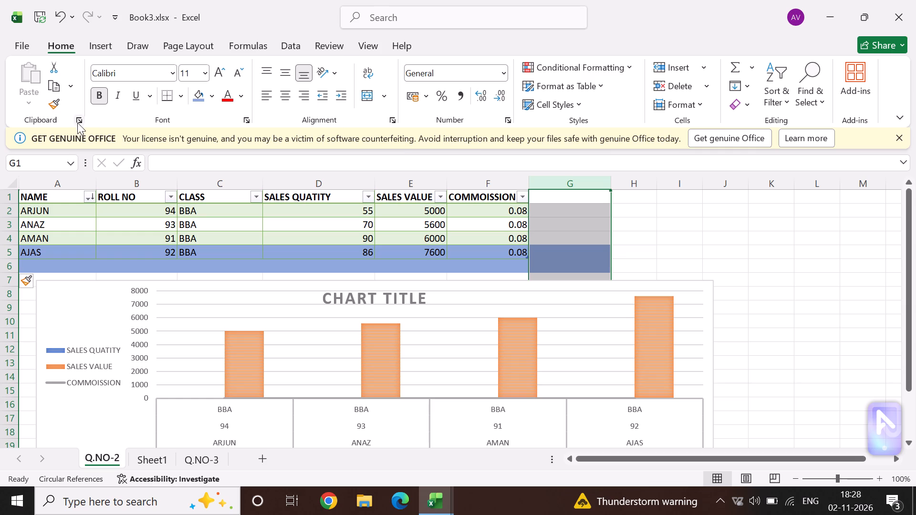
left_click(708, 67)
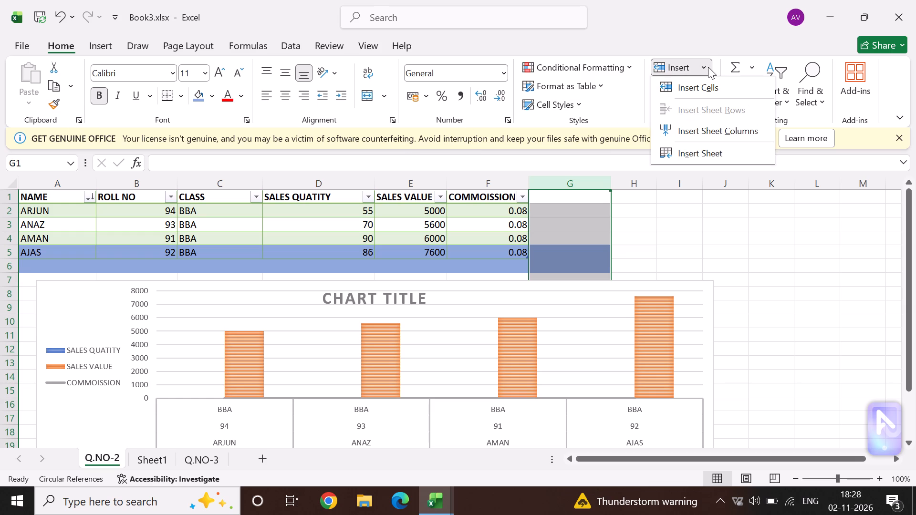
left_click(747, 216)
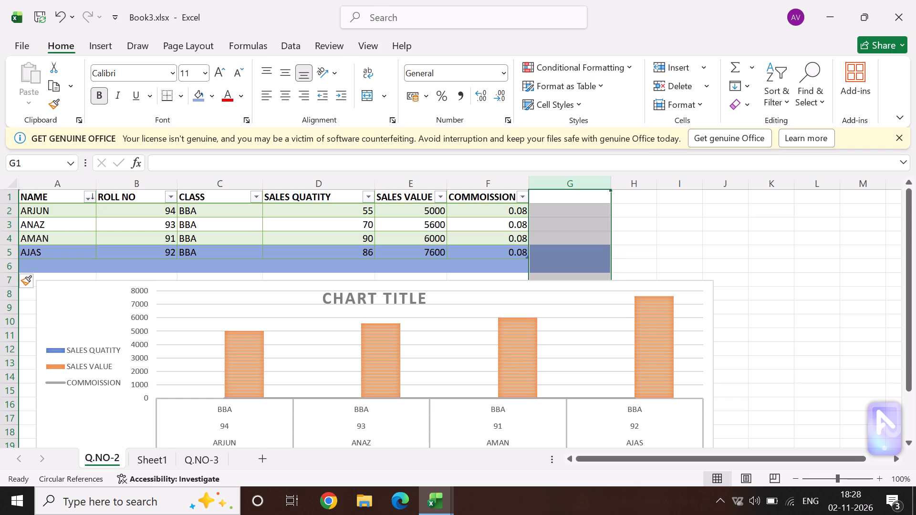
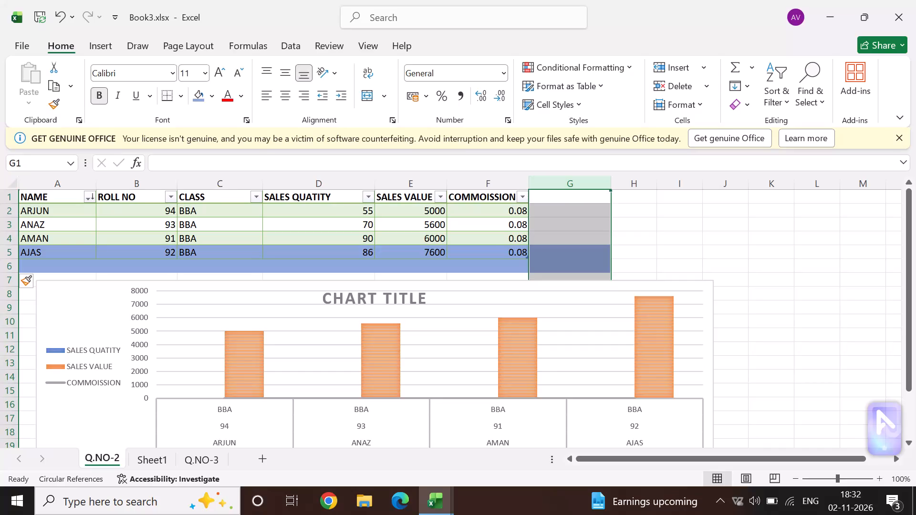
Delete the blank column G beside the sales table on Q.NO-2.
left_click(666, 236)
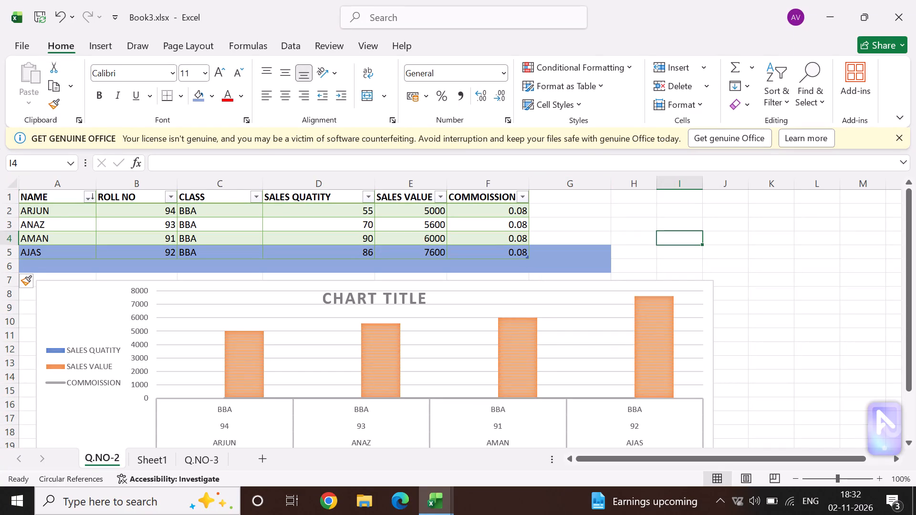
left_click(564, 183)
right_click(564, 183)
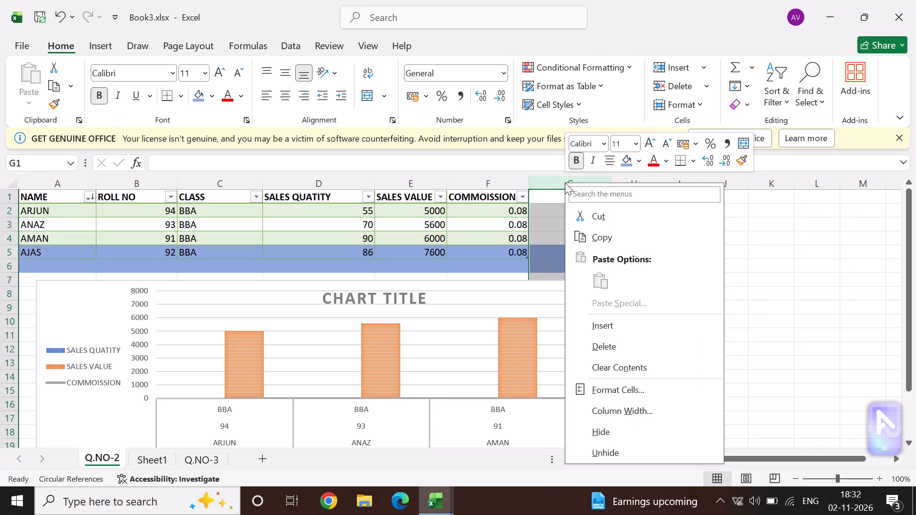
left_click(628, 345)
left_click(633, 255)
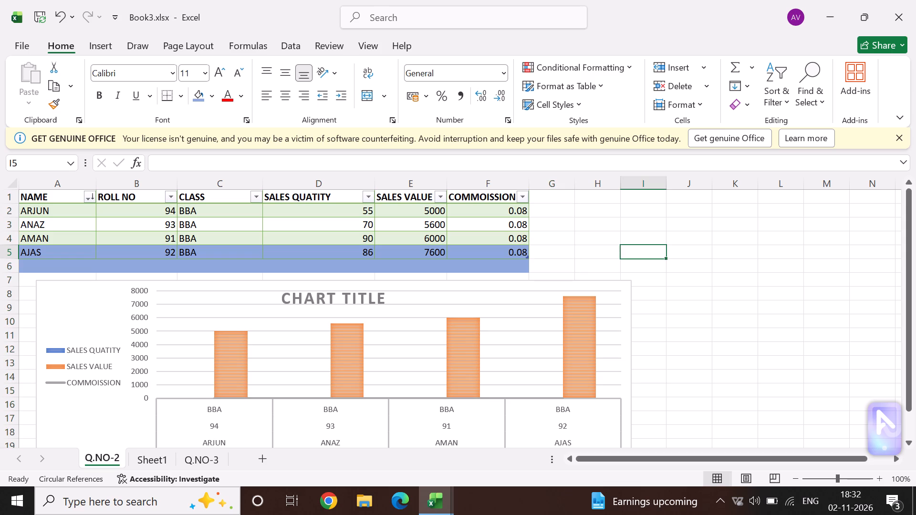
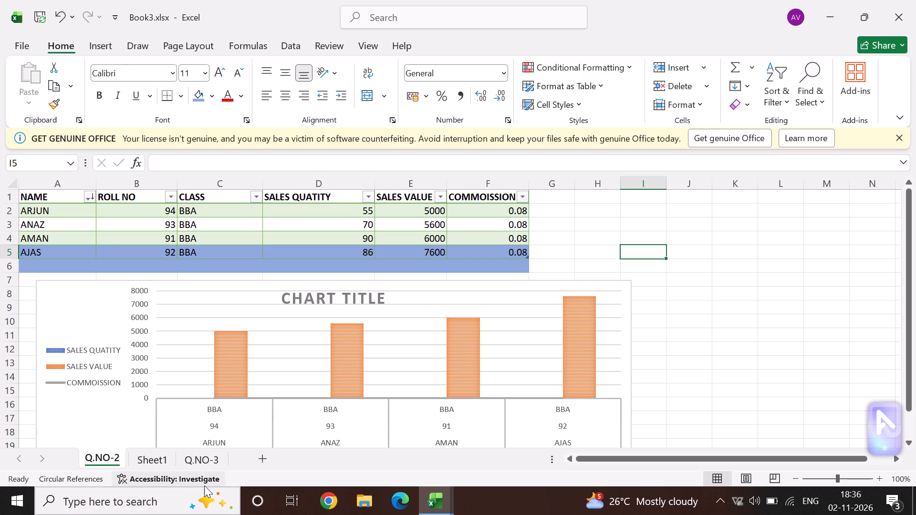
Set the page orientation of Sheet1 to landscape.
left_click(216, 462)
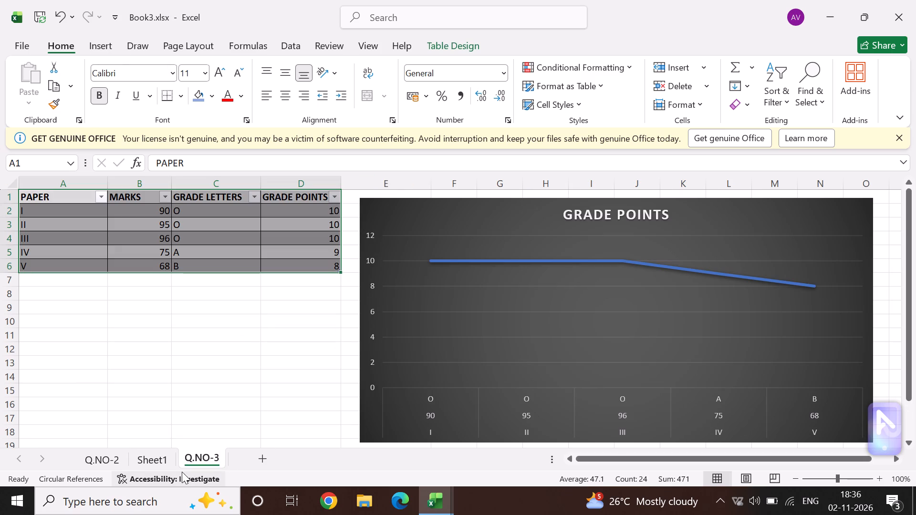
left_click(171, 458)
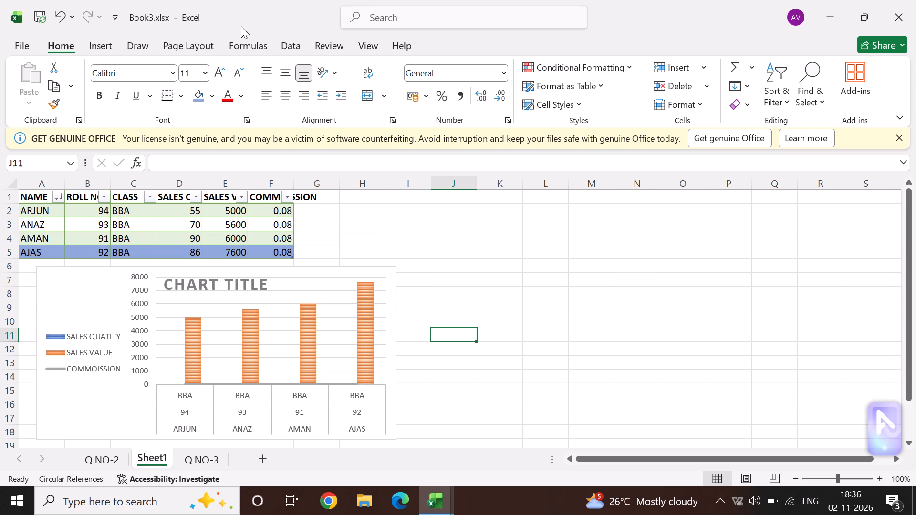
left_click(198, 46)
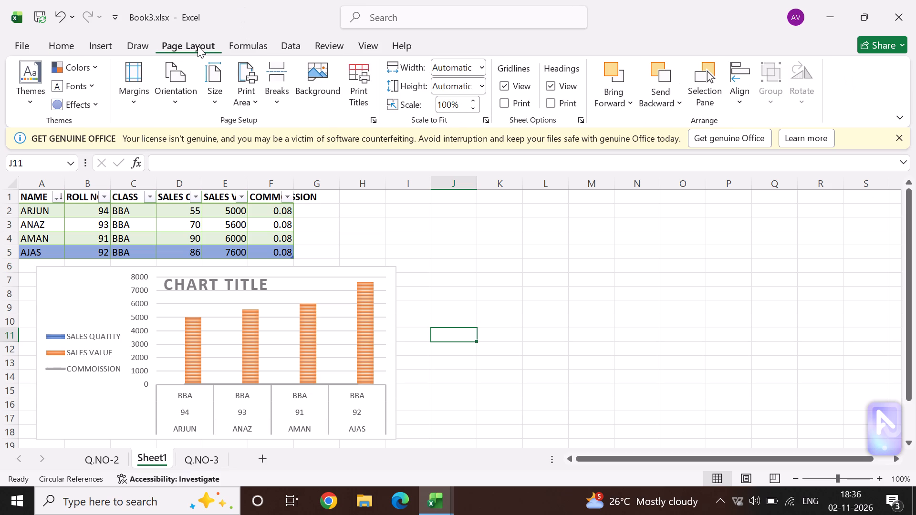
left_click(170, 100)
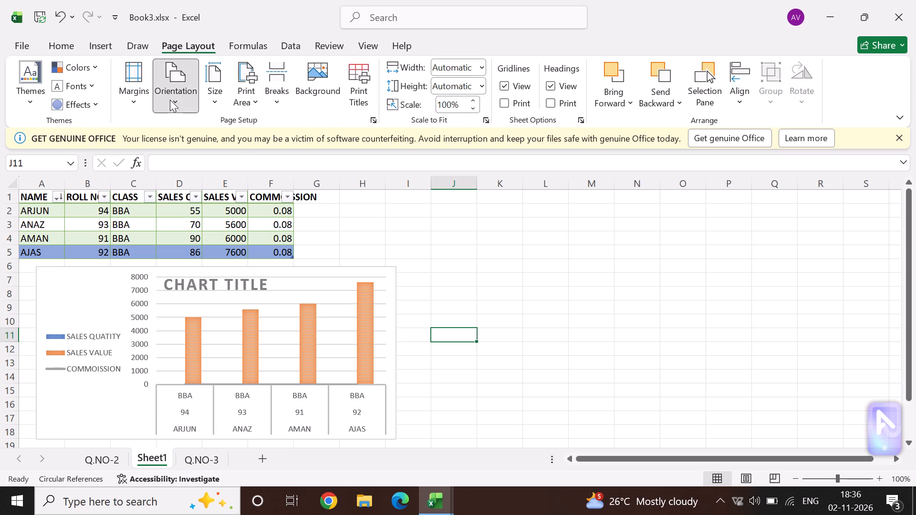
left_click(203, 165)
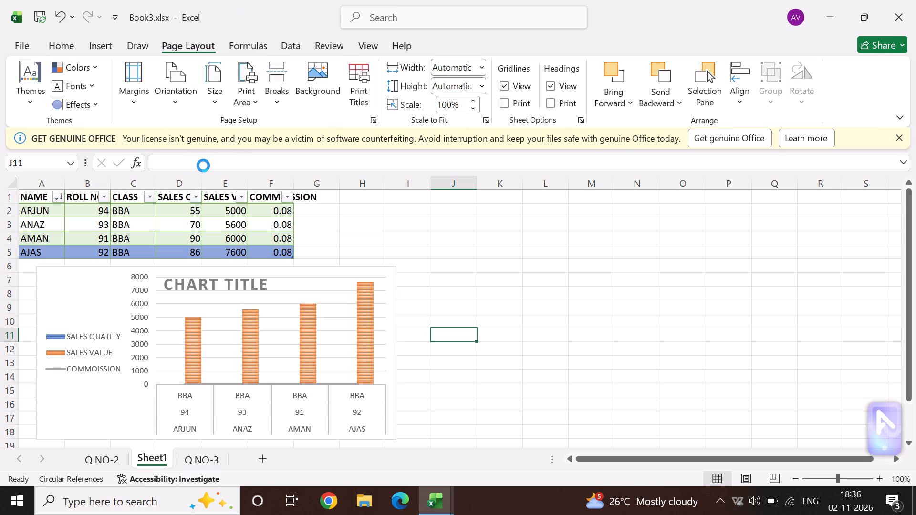
Set the page orientation of Sheet1 to portrait.
left_click(178, 97)
left_click(208, 127)
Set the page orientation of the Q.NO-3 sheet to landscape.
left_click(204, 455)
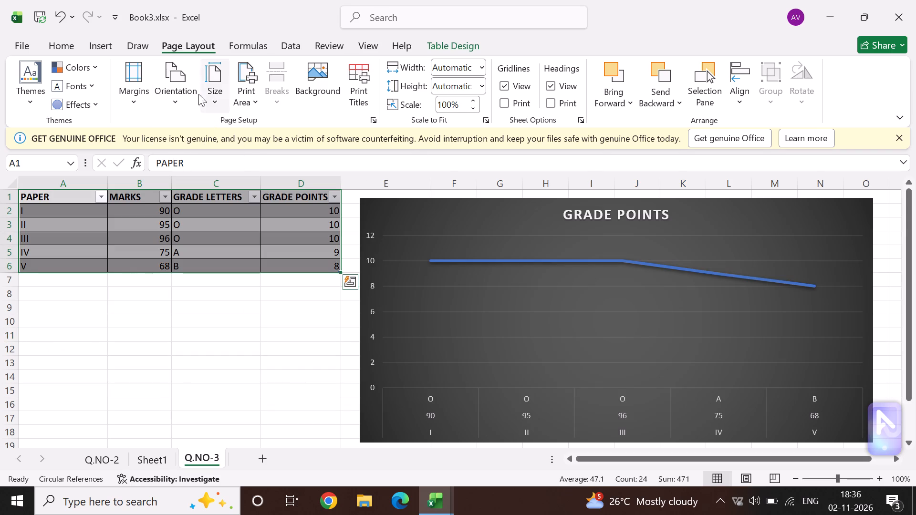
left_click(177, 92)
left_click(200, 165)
Set the page orientation of the Q.NO-3 sheet to portrait.
left_click(165, 104)
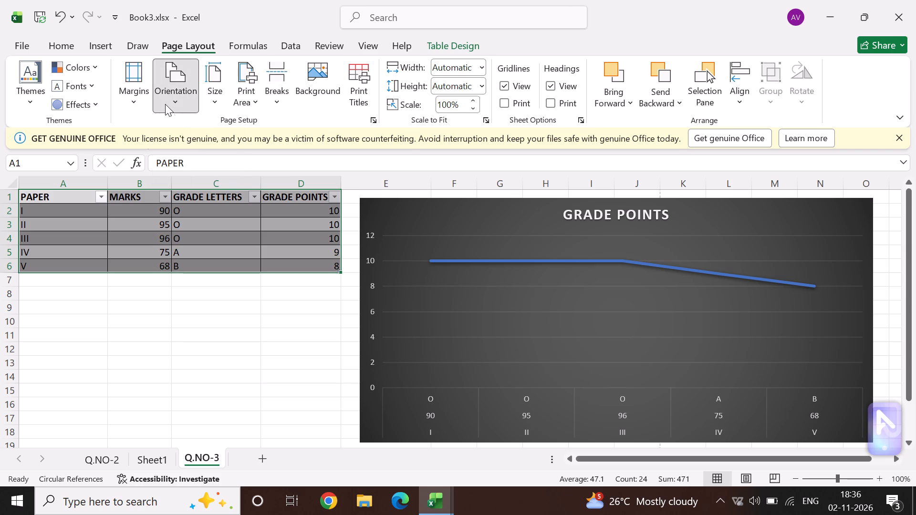
left_click(189, 130)
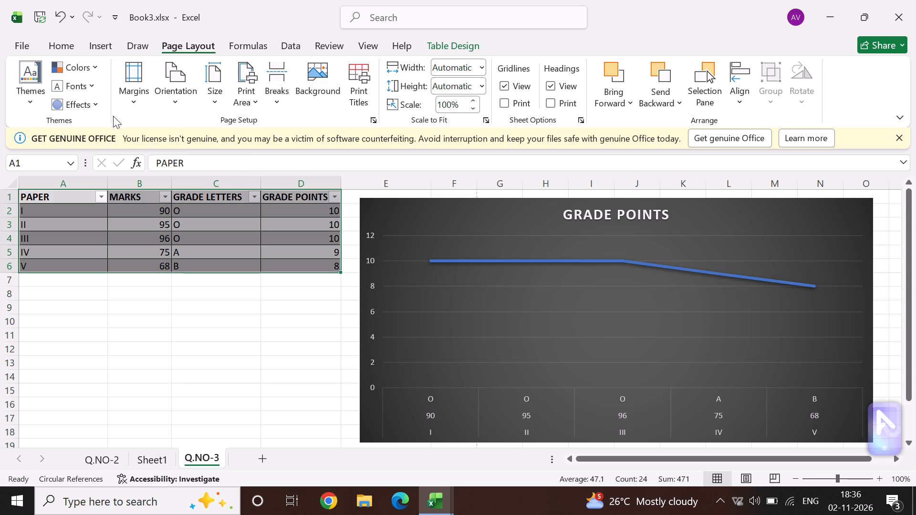
Apply a preset page margin setting to the Q.NO-3 sheet.
left_click(128, 103)
left_click(208, 149)
Set the paper size of the Q.NO-3 sheet to A4, 21 cm x 29.7 cm.
left_click(226, 100)
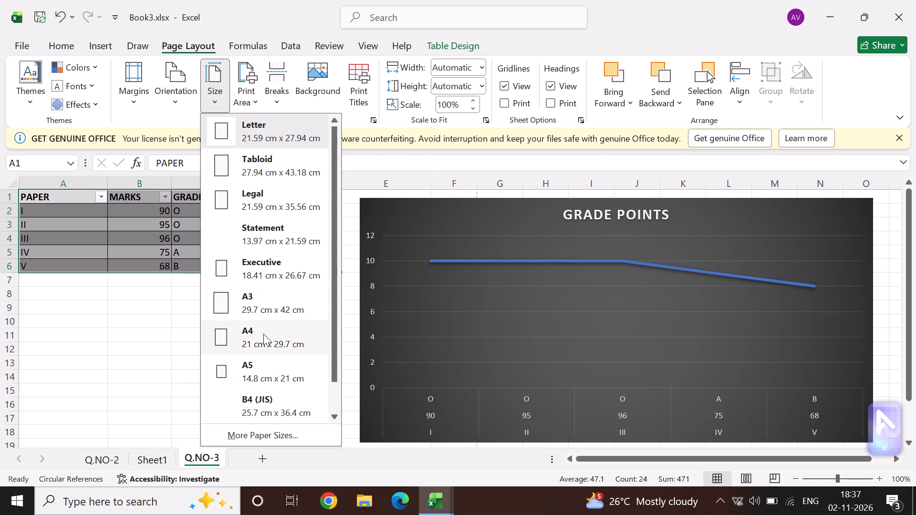
left_click(264, 335)
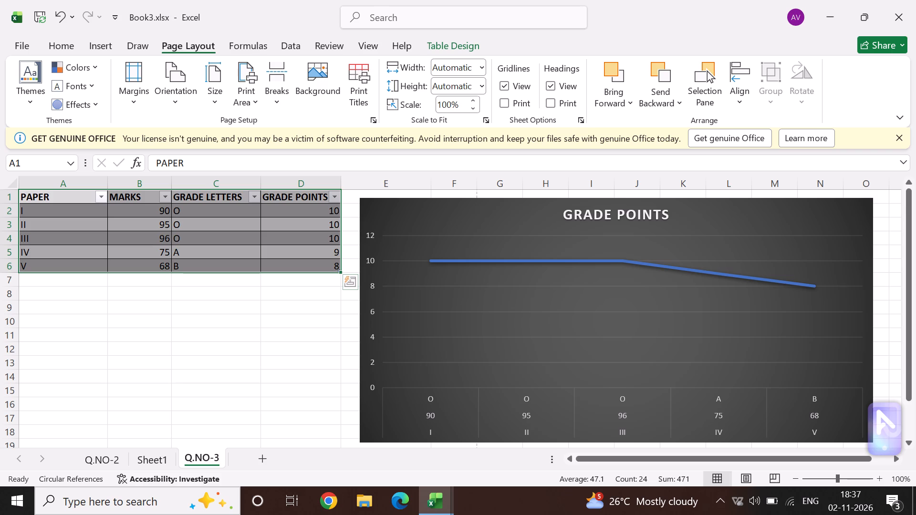
Insert a page break before the Grade Points column D on the Q.NO-3 sheet.
left_click(315, 181)
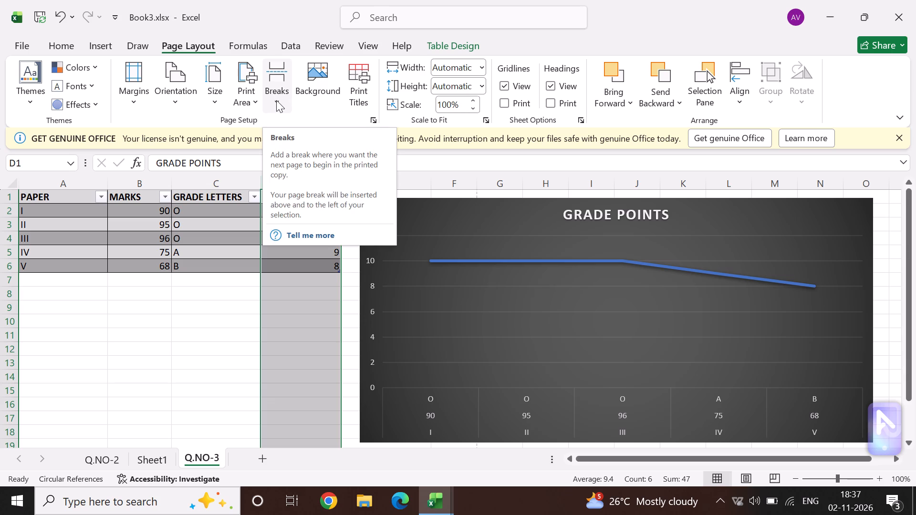
left_click(276, 100)
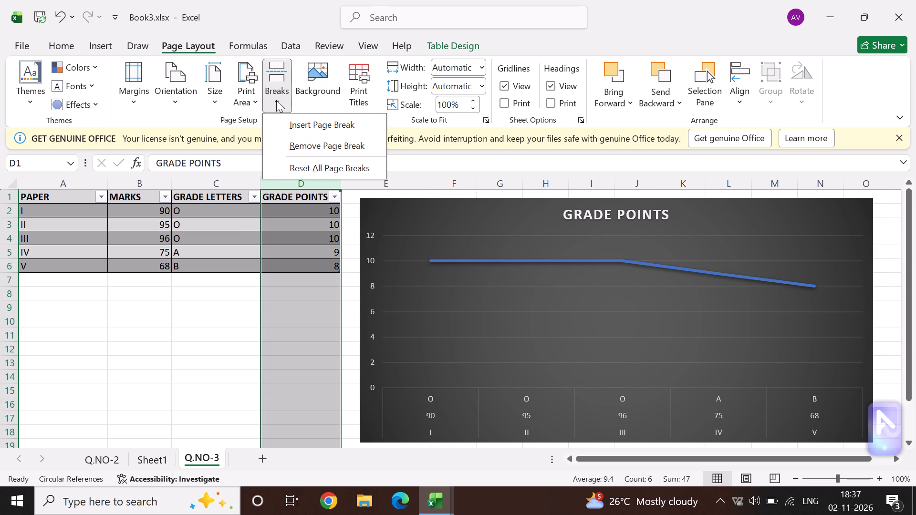
left_click(336, 124)
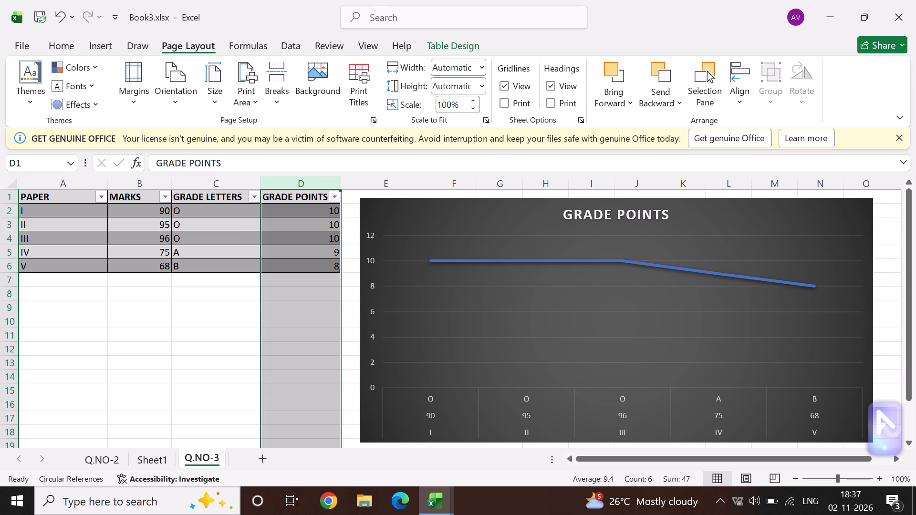
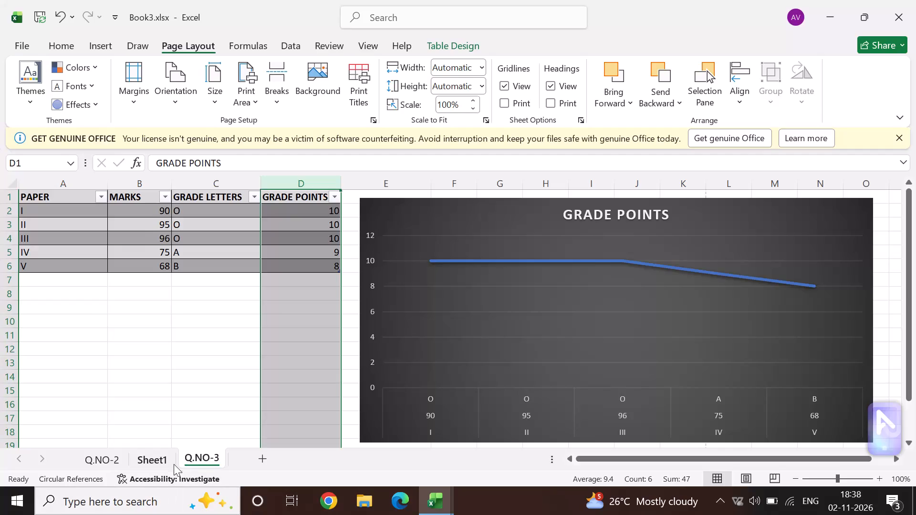
Add a new worksheet after Q.NO-3 and widen its columns A, B and C.
left_click(260, 461)
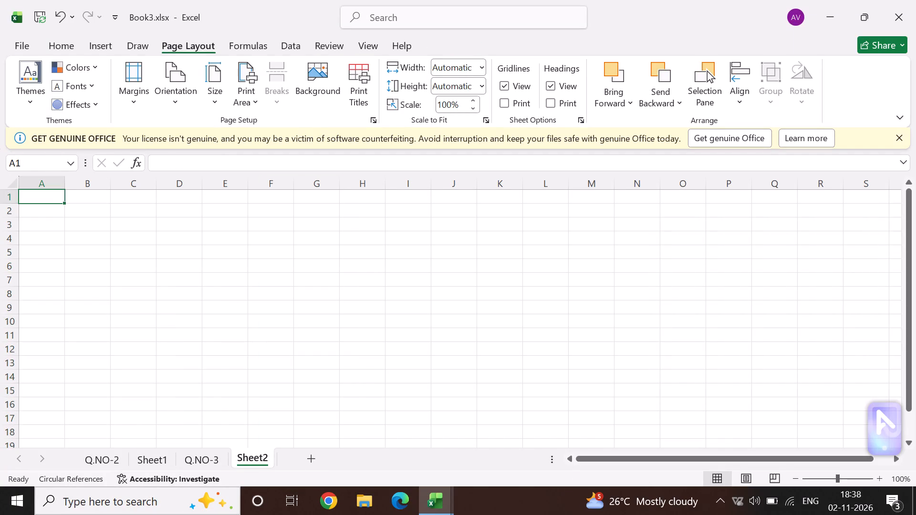
left_click_drag(66, 180, 90, 188)
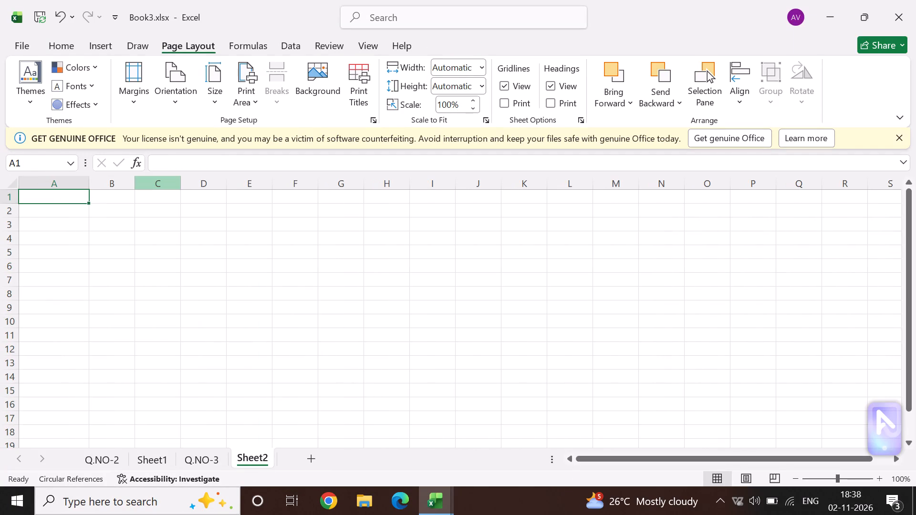
left_click_drag(135, 189, 177, 191)
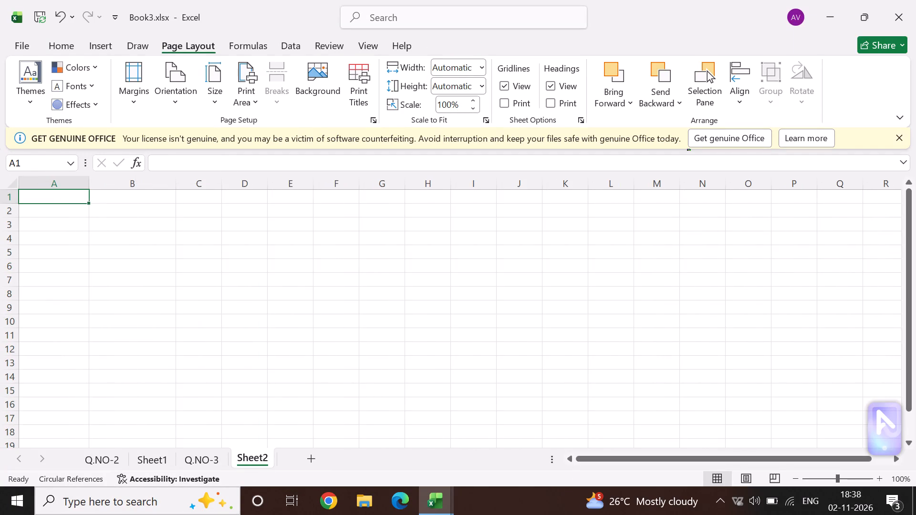
left_click_drag(222, 186, 253, 193)
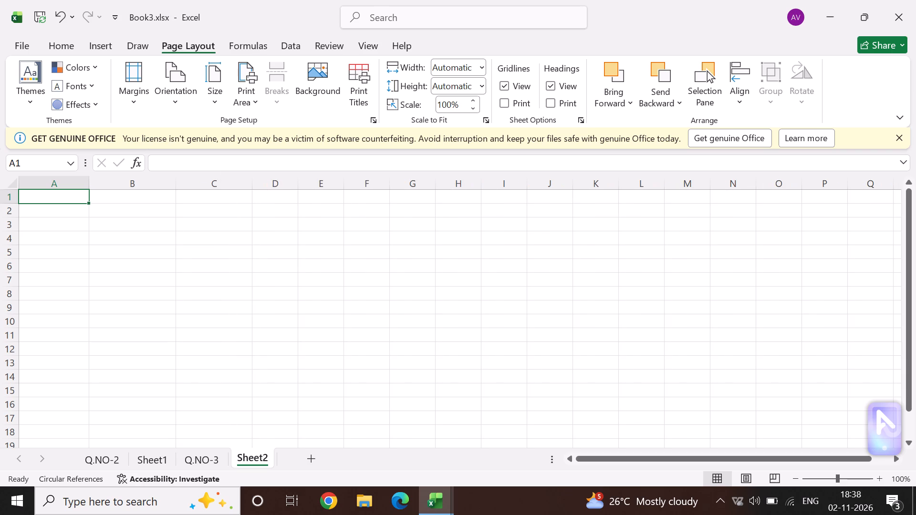
Enter the heading "roll no" in A1 with the values 1, 1, 3, 2, 2 and 4 below it in A2:A7.
type("roll no")
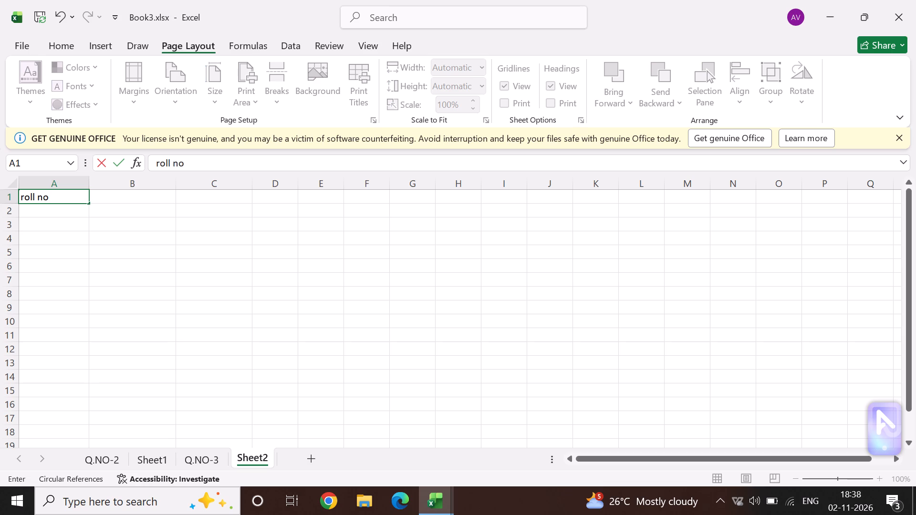
key("Return")
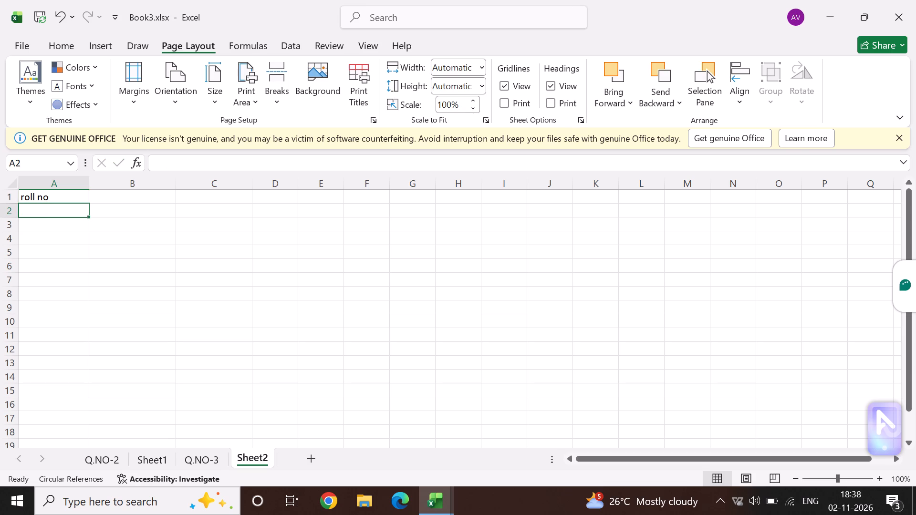
type("11")
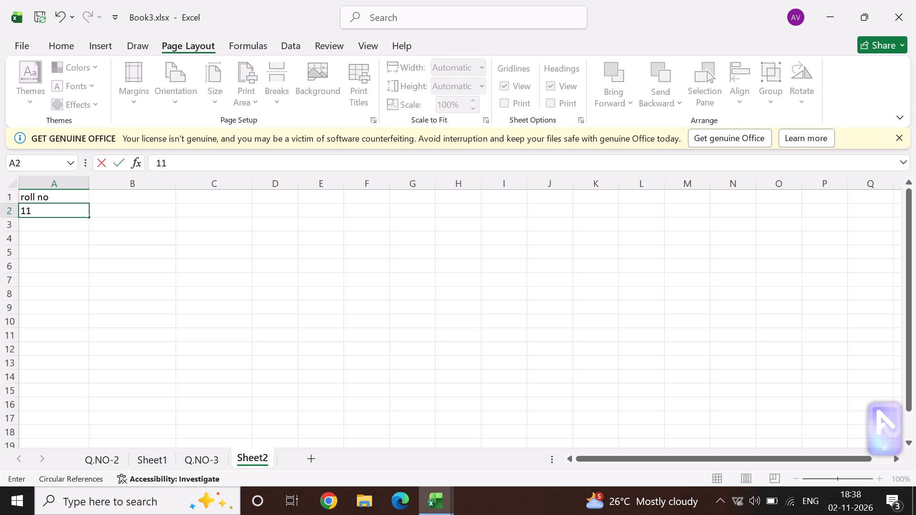
key("BackSpace")
key("Down")
key("1")
key("Down")
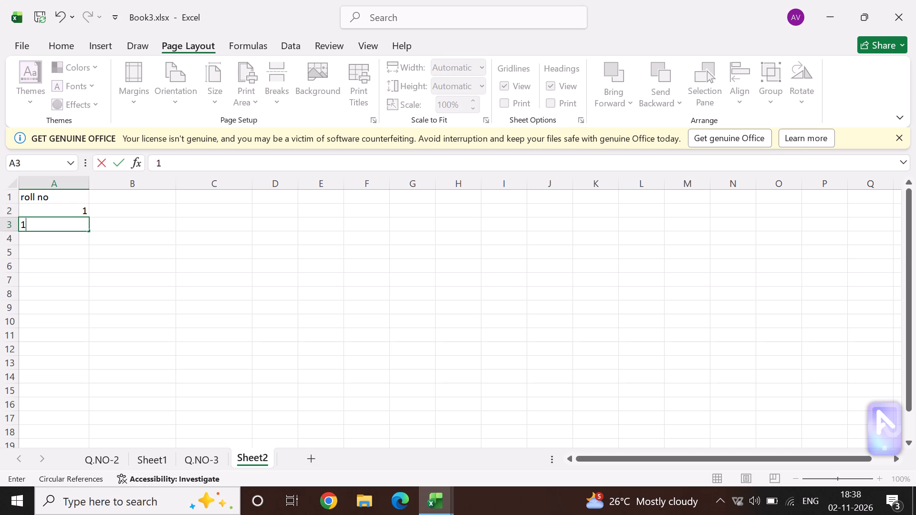
key("3")
key("Down")
key("2")
key("Down")
key("2")
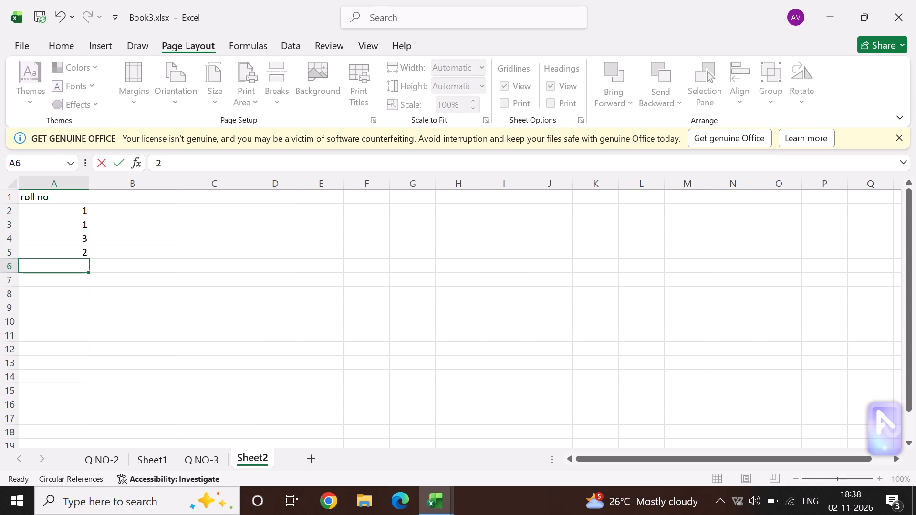
key("Down")
key("4")
Enter the heading "subjects" in B1 and "economics" in cells B2 and B3.
key("Right")
key("Up")
key("Up")
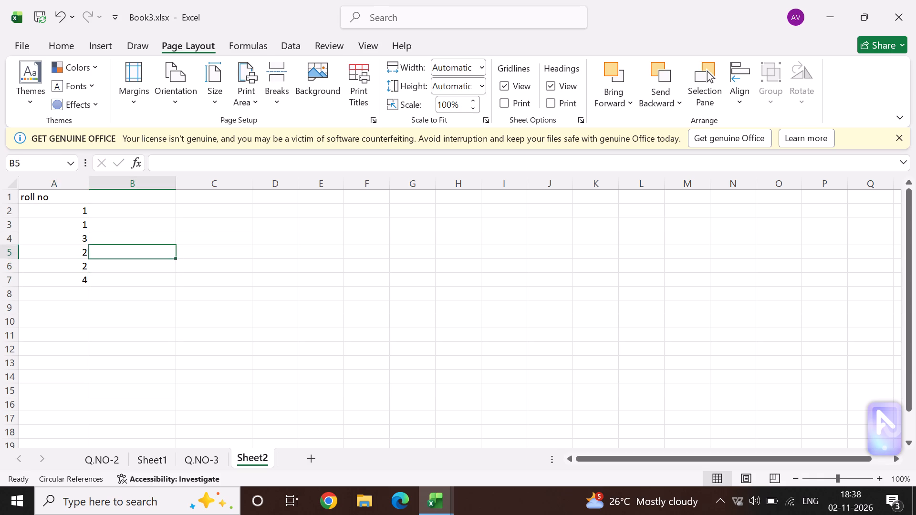
key("Up")
key("Up")
key("Up")
key("Up")
key("Left")
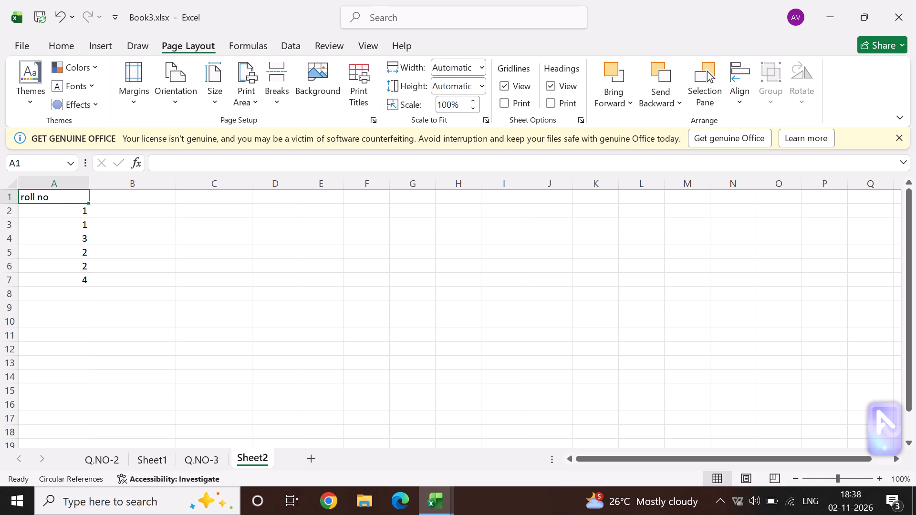
left_click(42, 199)
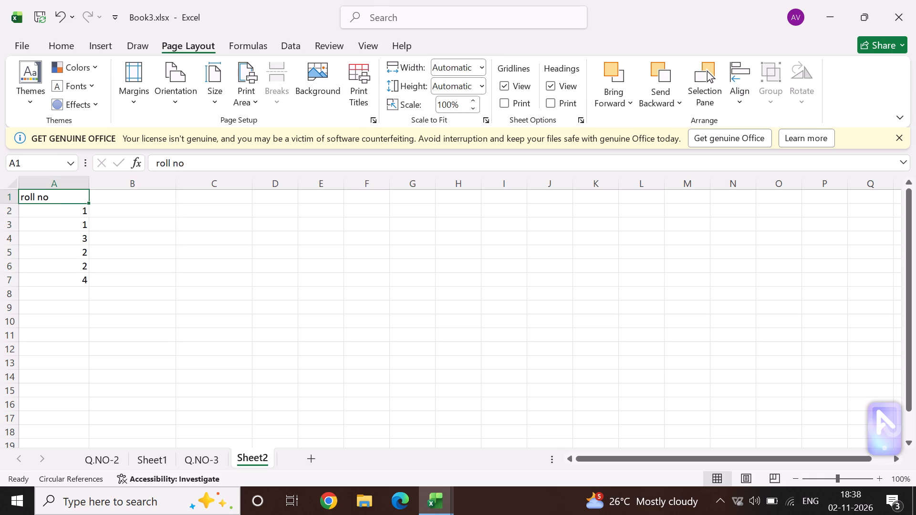
type("su")
type("bjects")
key("Return")
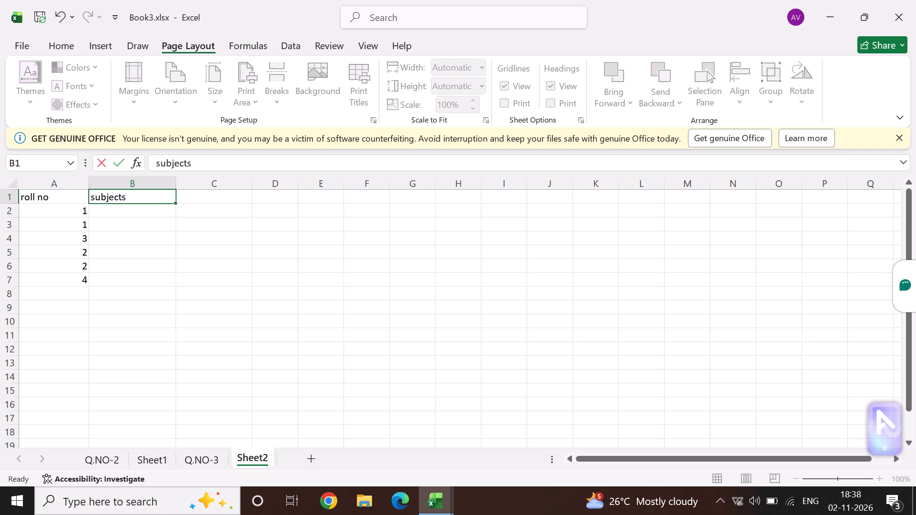
type("economics")
key("Return")
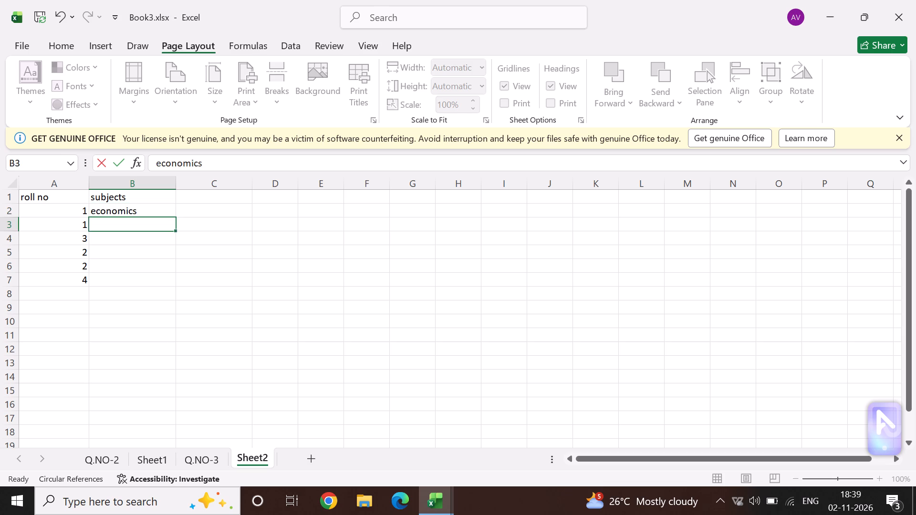
type("ecob")
key("BackSpace")
type("nomics")
key("Return")
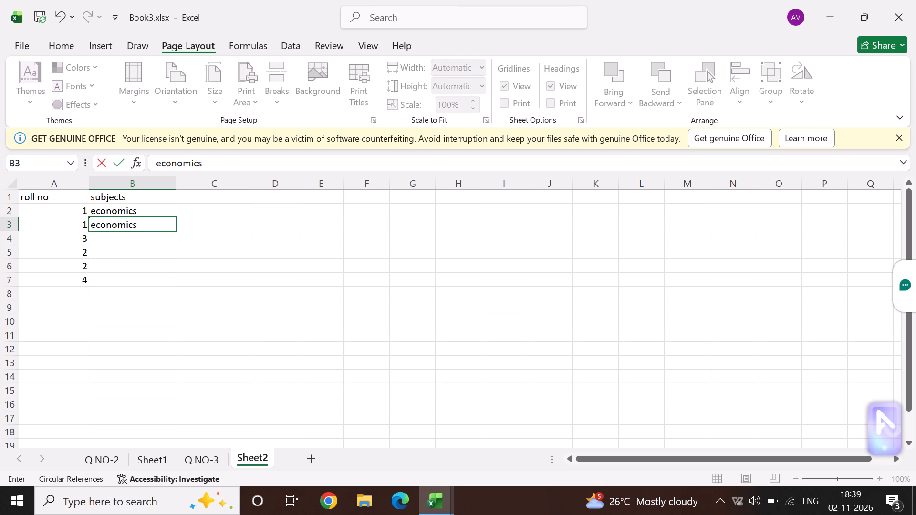
Fill in the remaining subjects: "accounts" in B4, B5 and B6, and "economics" in B7.
type("accounts")
key("Return")
key("a")
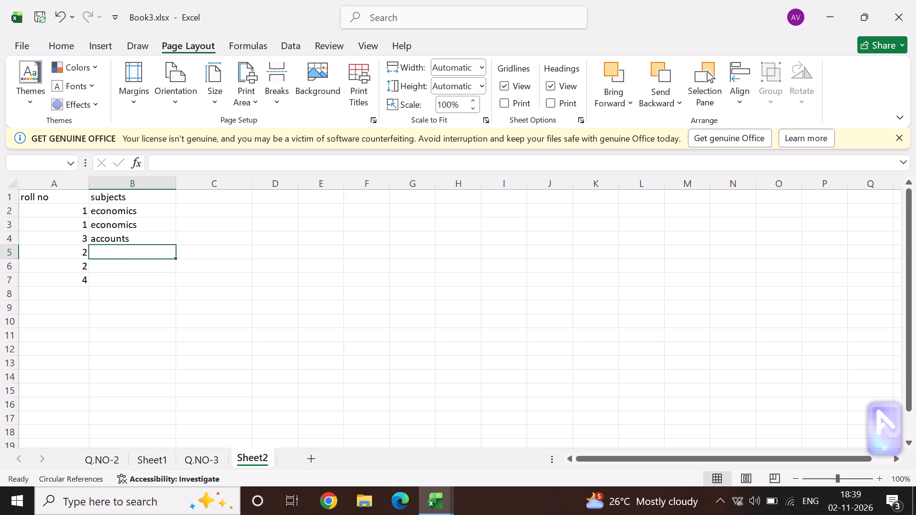
type("ccounts")
key("Return")
type("accounts")
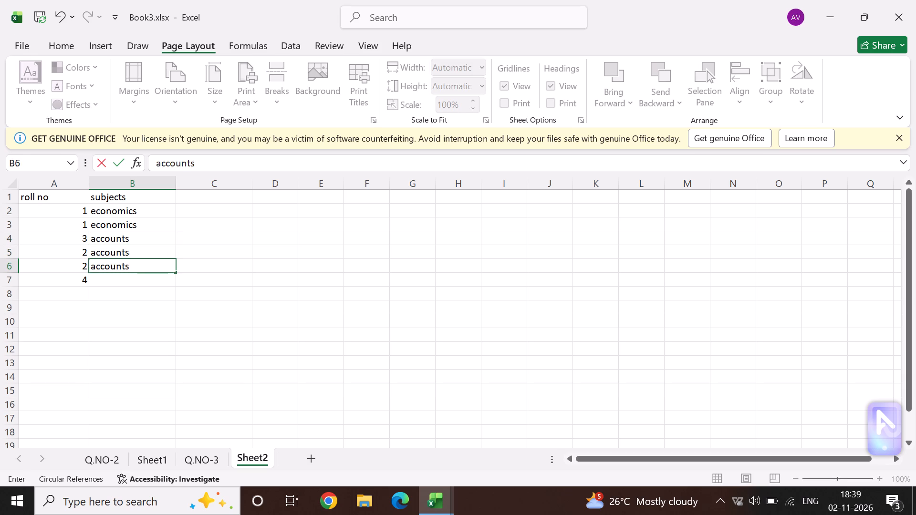
key("Return")
key("w")
key("BackSpace")
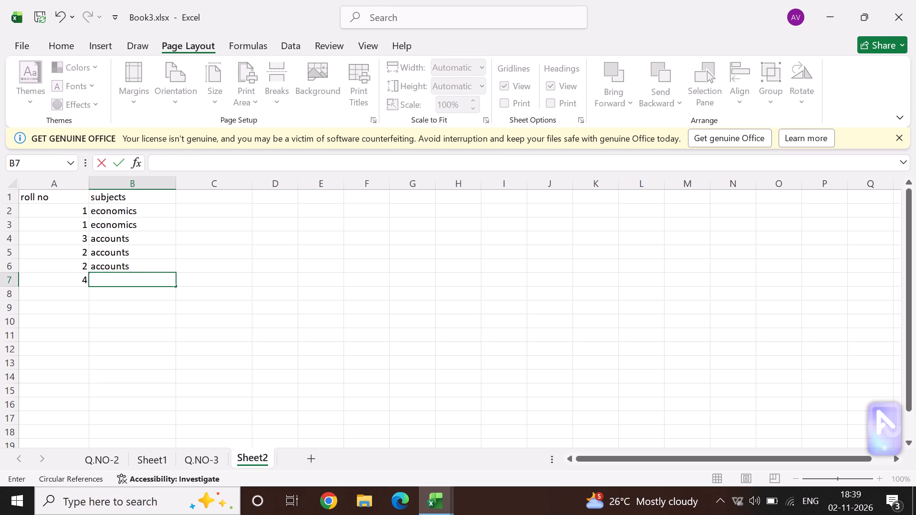
type("economics")
Enter the heading "marks" in cell C1.
key("Right")
key("Up")
key("Up")
key("Up")
key("Up")
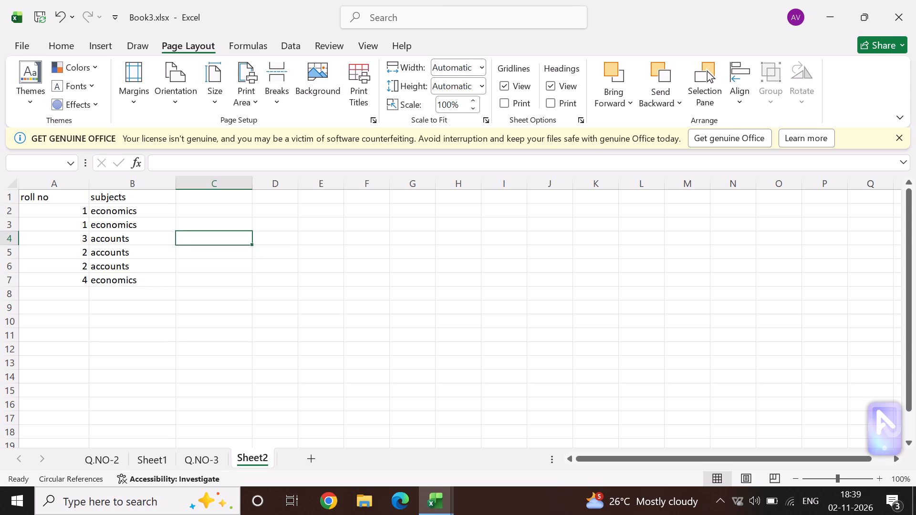
key("Up")
key("Up")
type("marks")
key("Down")
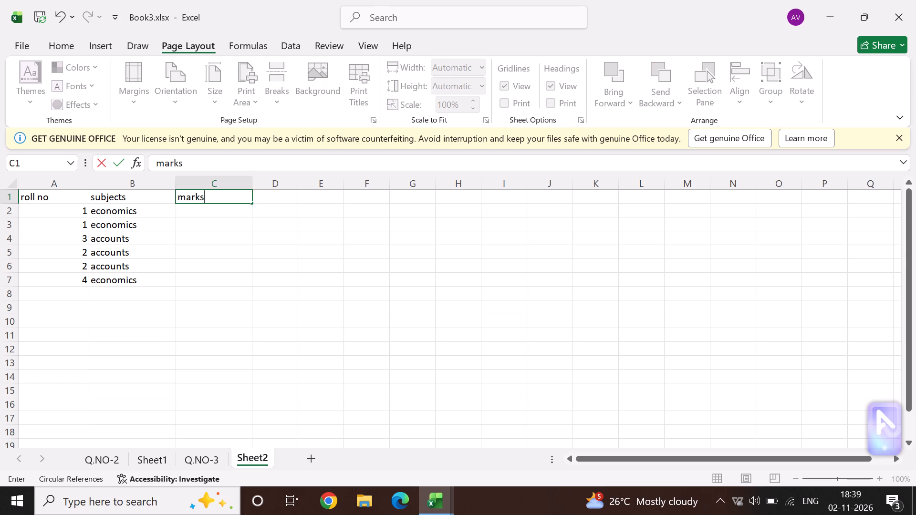
key("Down")
key("Up")
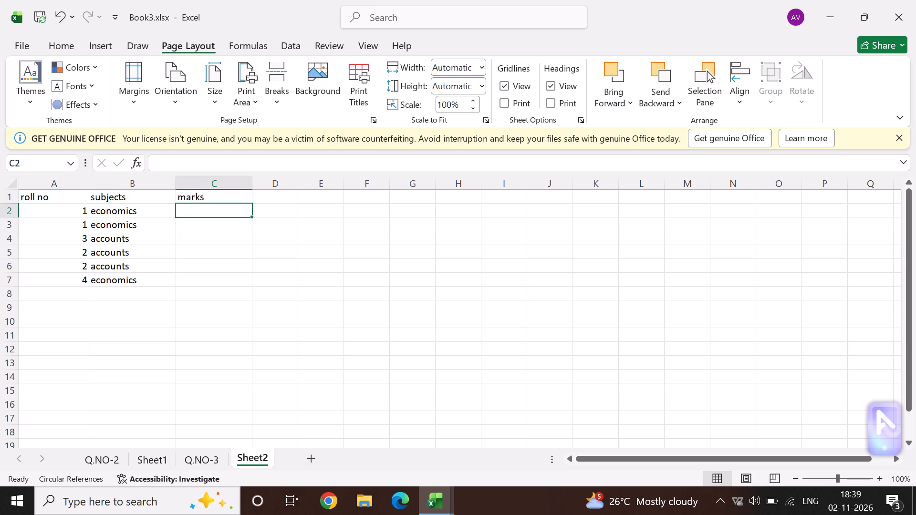
Enter the marks 90, 90, 90, 80, 80 and 50 in cells C2:C7.
type("90")
key("Return")
type("90")
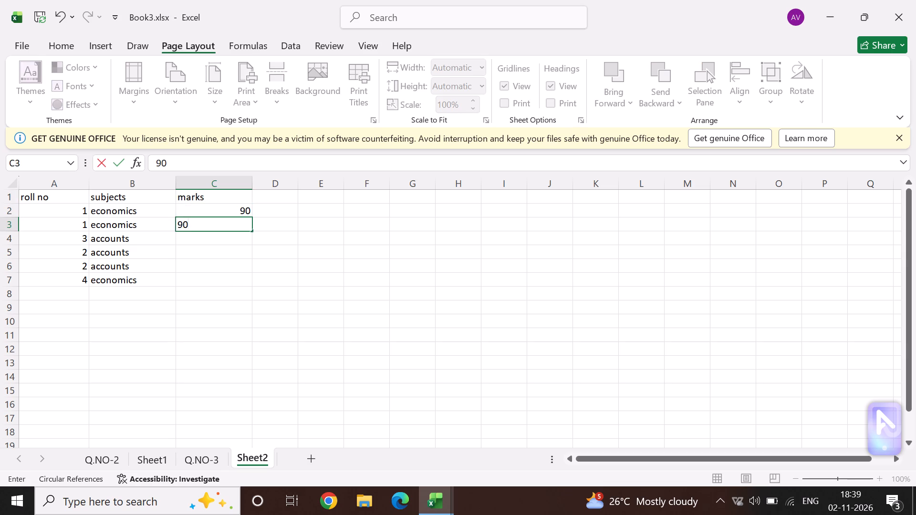
key("Return")
type("90")
key("Return")
type("80-")
key("Return")
type("80")
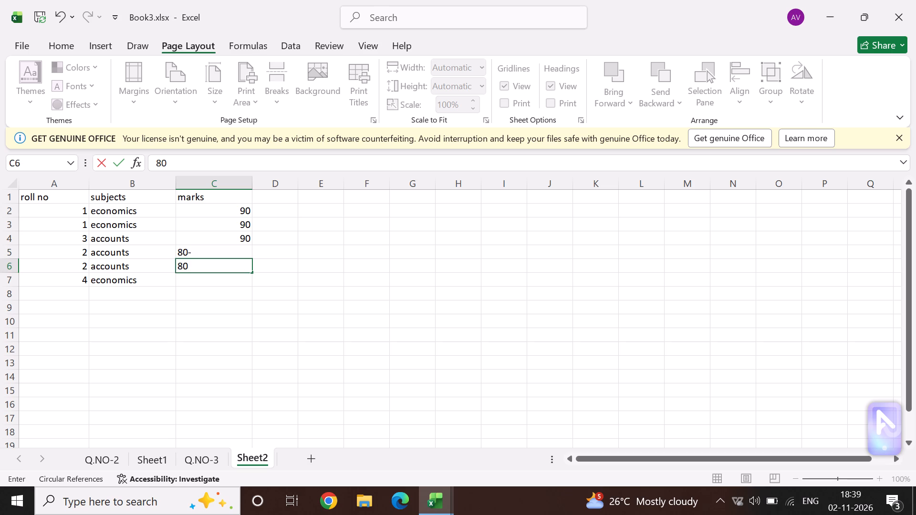
key("Up")
key("BackSpace")
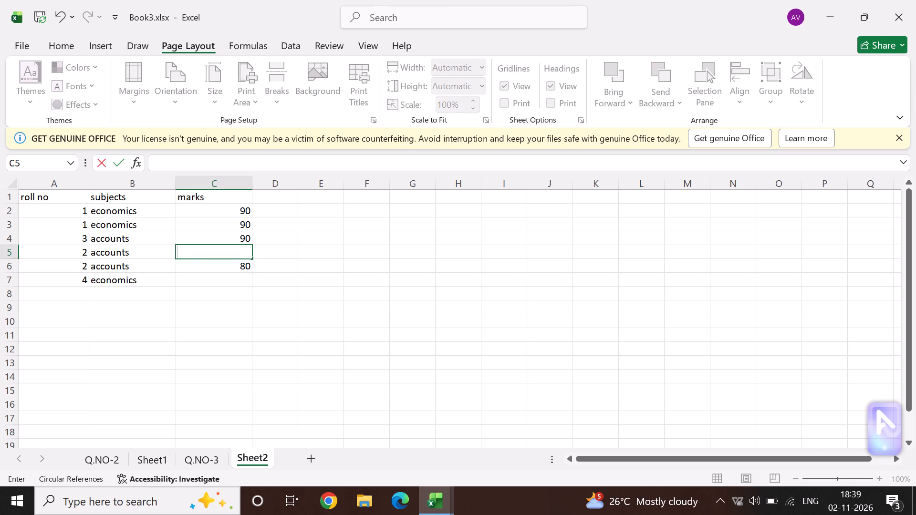
key("Return")
key("Up")
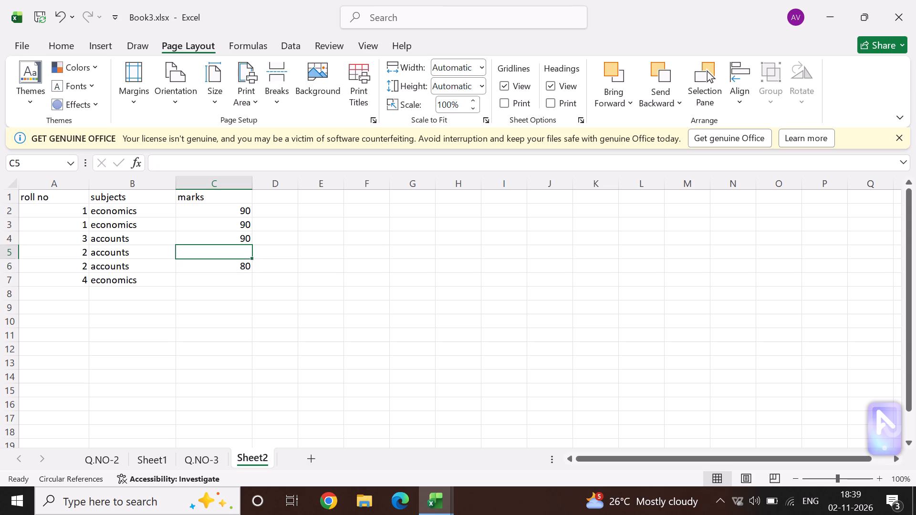
type("80")
key("Return")
key("Return")
key("Return")
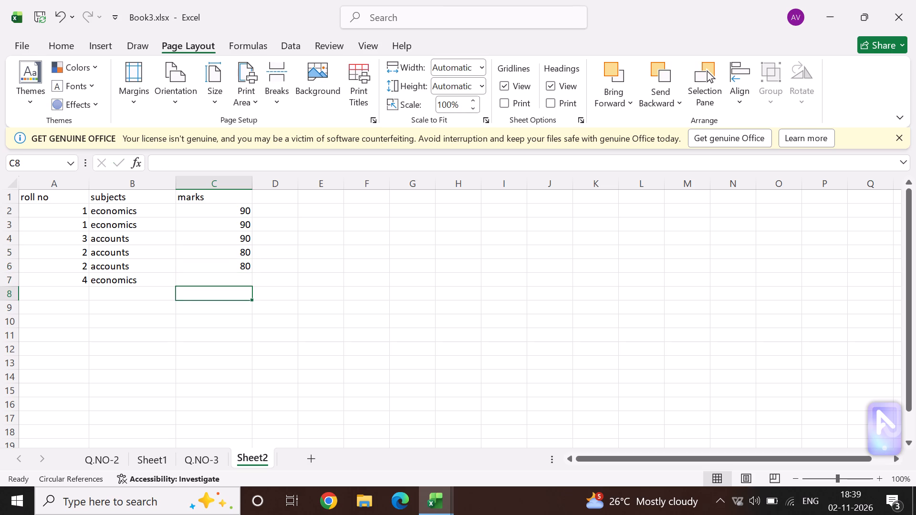
key("Up")
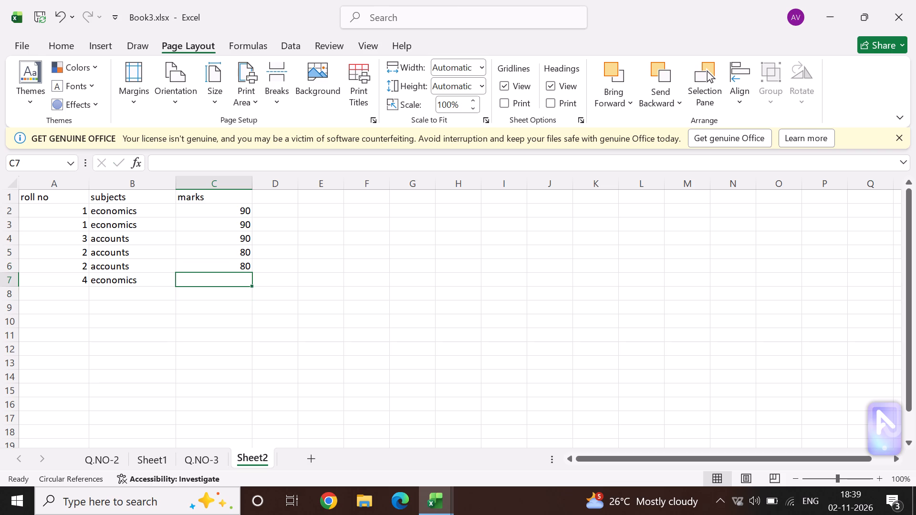
type("50")
Make the header row A1:C1 bold.
key("Up")
key("Up")
key("Up")
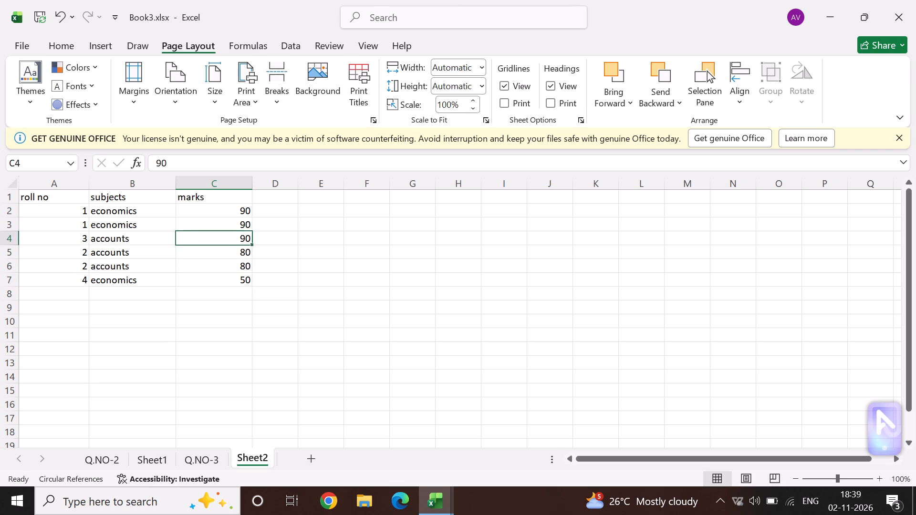
key("Up")
key("Up")
key("Up")
key("shift+Left")
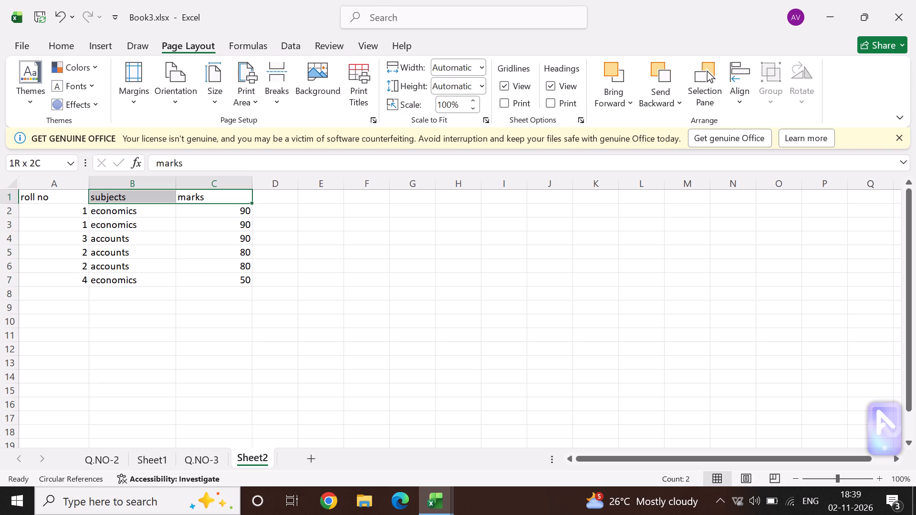
key("shift+Left")
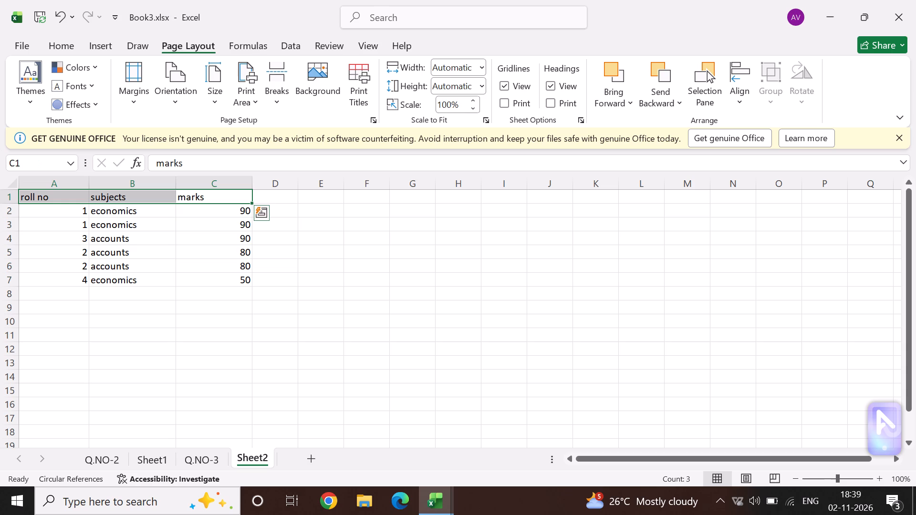
key("ctrl+b")
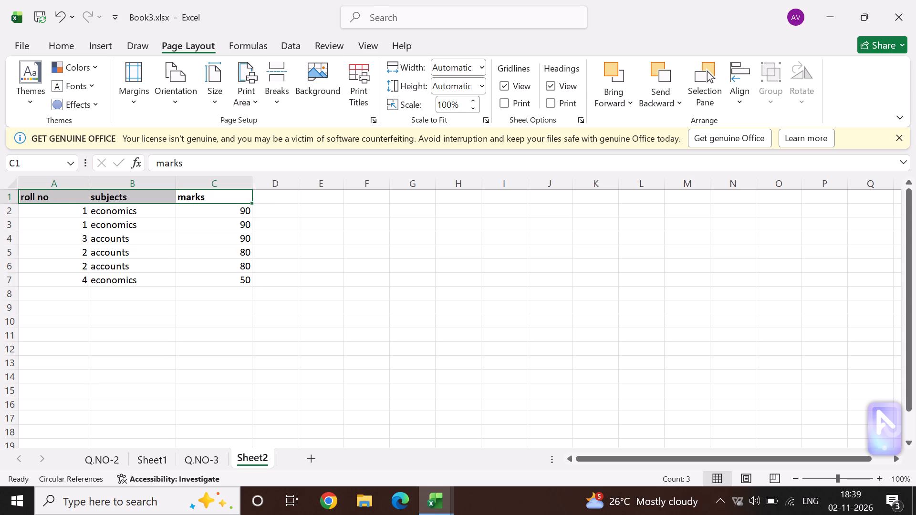
Convert the range A1:C7 into a table with headers.
key("Down")
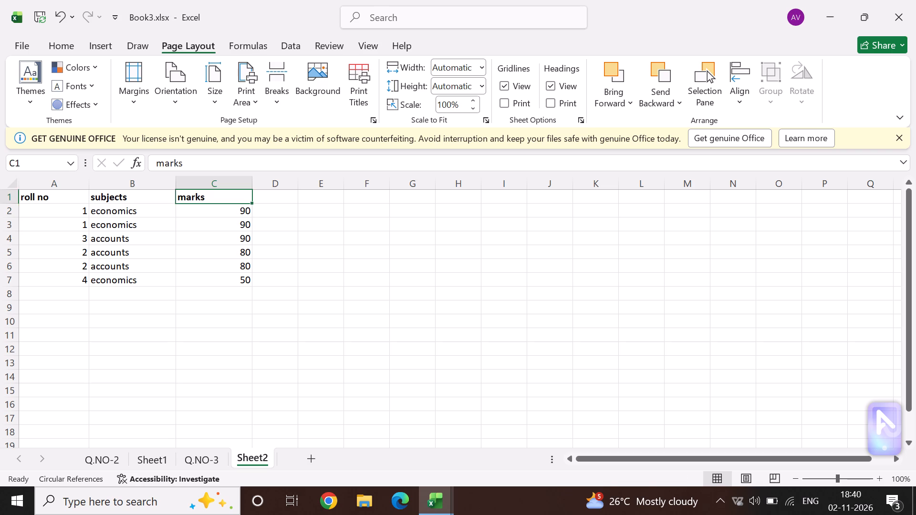
key("shift+Down")
key("shift+Down")
key("shift+Down")
key("shift+Down")
key("shift+Down")
key("shift+Down")
key("shift+Left")
key("shift+Left")
key("shift+Left")
key("shift+Left")
key("shift+Left")
key("shift+Left")
key("shift+Left")
key("shift+Left")
key("shift+Left")
key("shift+Left")
key("shift+Left")
key("shift+Left")
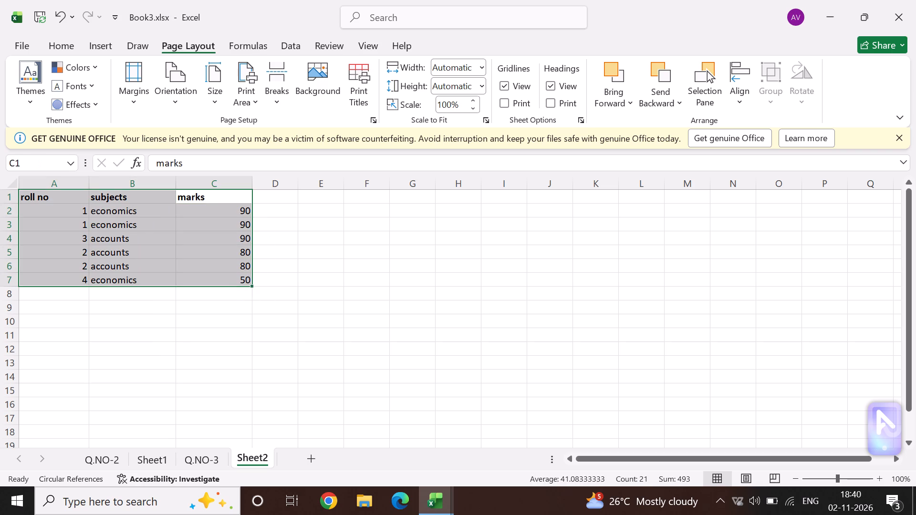
key("ctrl+t")
key("Return")
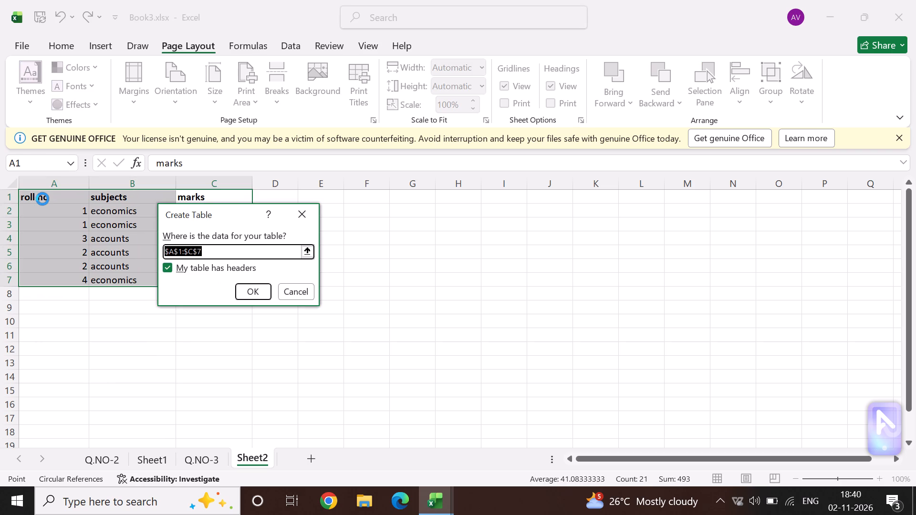
Apply an orange banded table style with a solid orange header to the table in A1:C7.
left_click(858, 89)
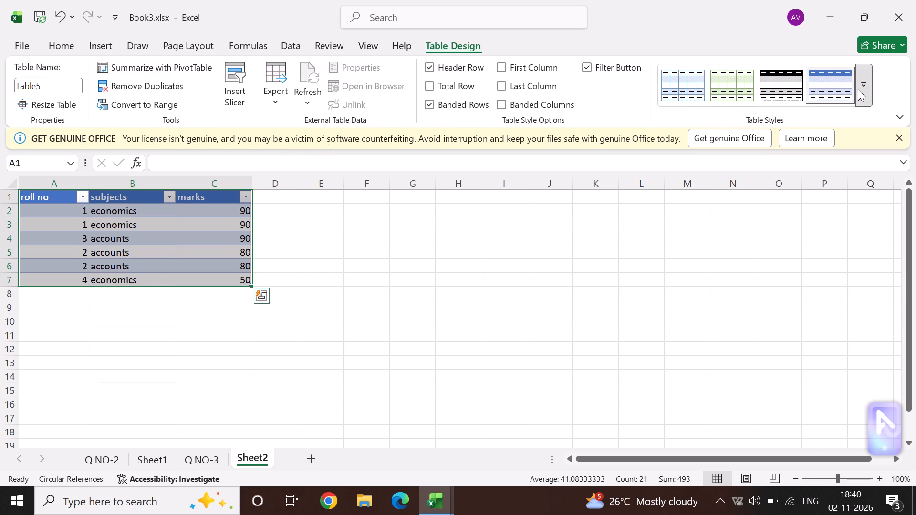
left_click(696, 280)
left_click(382, 258)
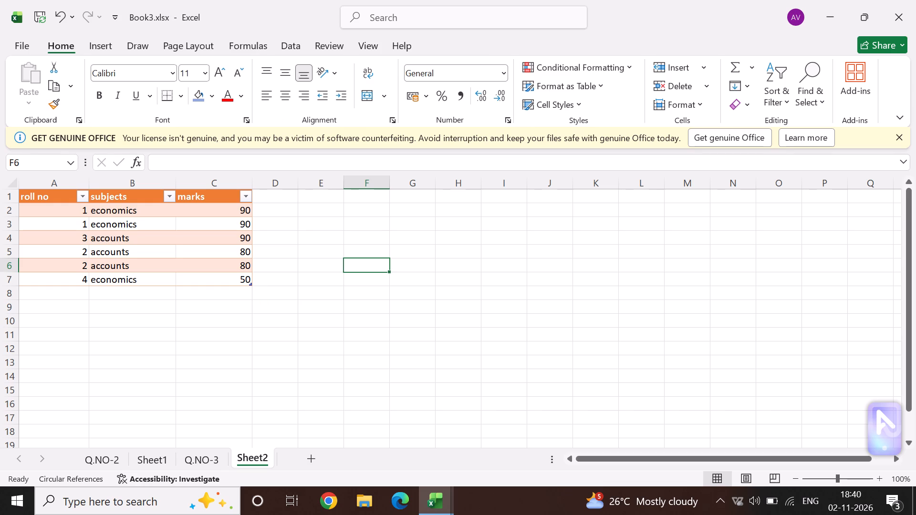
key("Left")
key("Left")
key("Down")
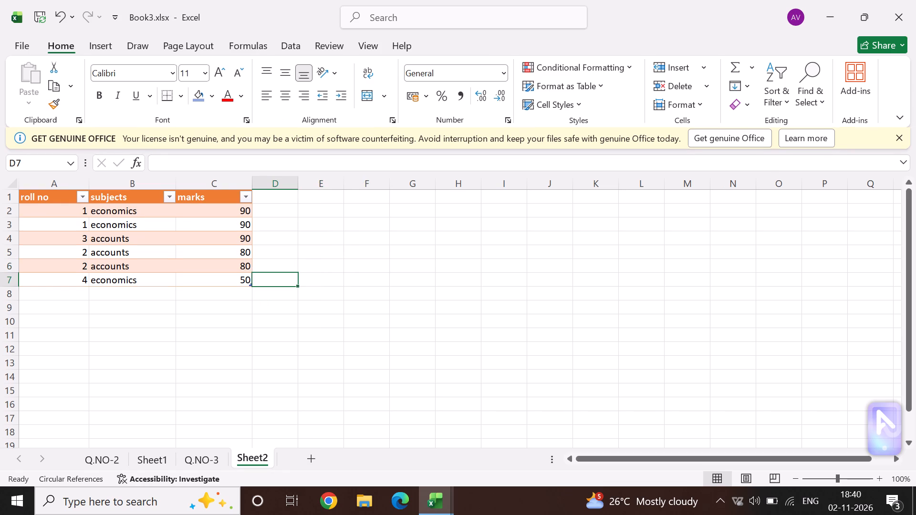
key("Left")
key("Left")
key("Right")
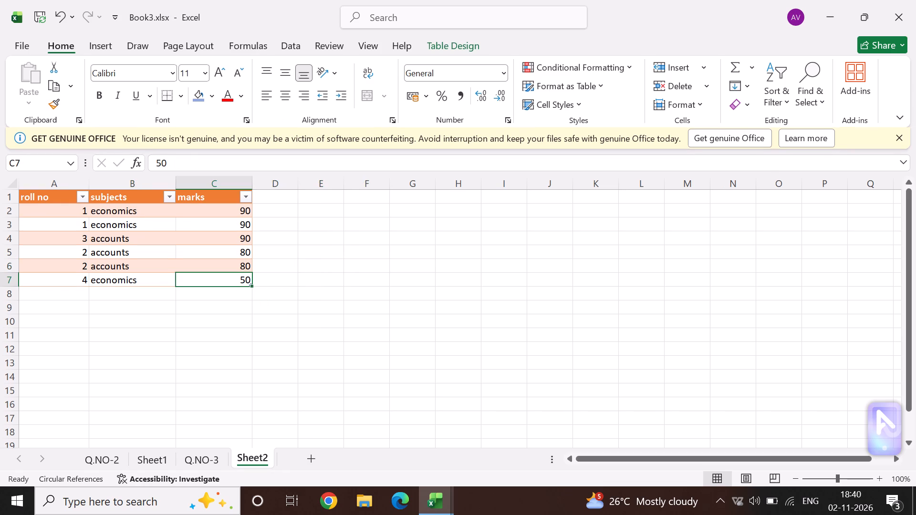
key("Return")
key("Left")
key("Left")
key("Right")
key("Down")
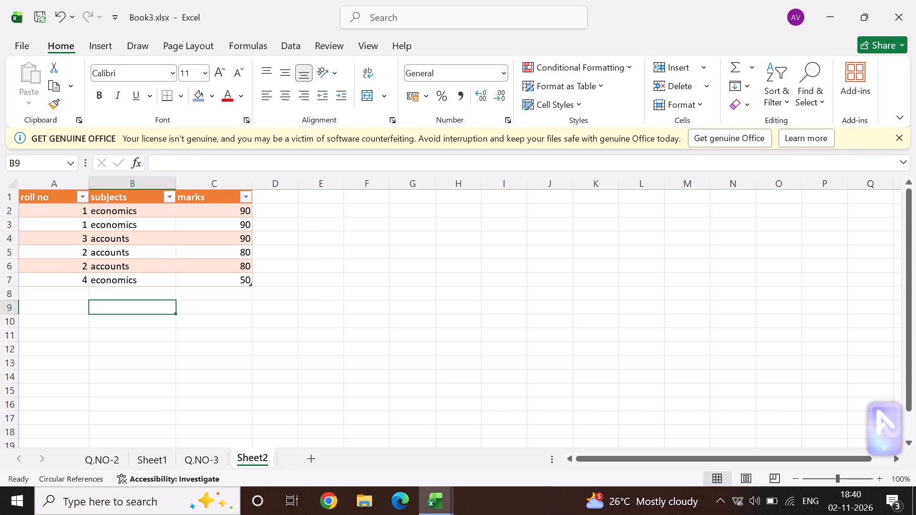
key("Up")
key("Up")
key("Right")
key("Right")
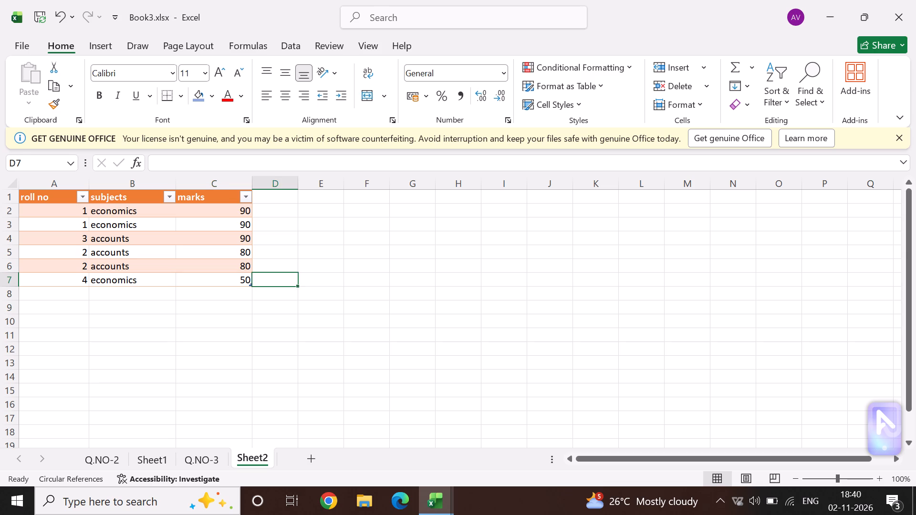
Remove duplicate rows from the table in A1:C7, comparing the roll no, subjects and marks columns.
key("Left")
key("shift+Left")
key("shift+Left")
key("shift+Up")
key("shift+Up")
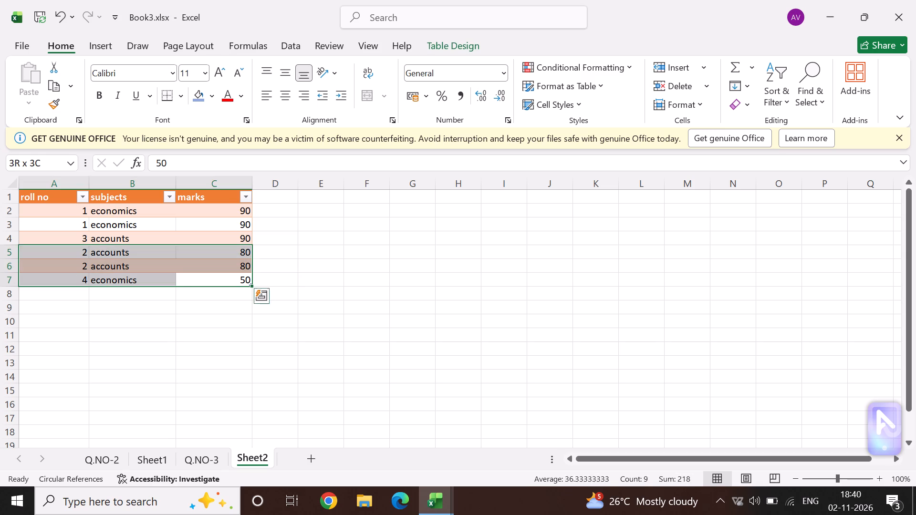
key("shift+Up")
key("shift+Up")
key("shift+Up")
key("shift+Up")
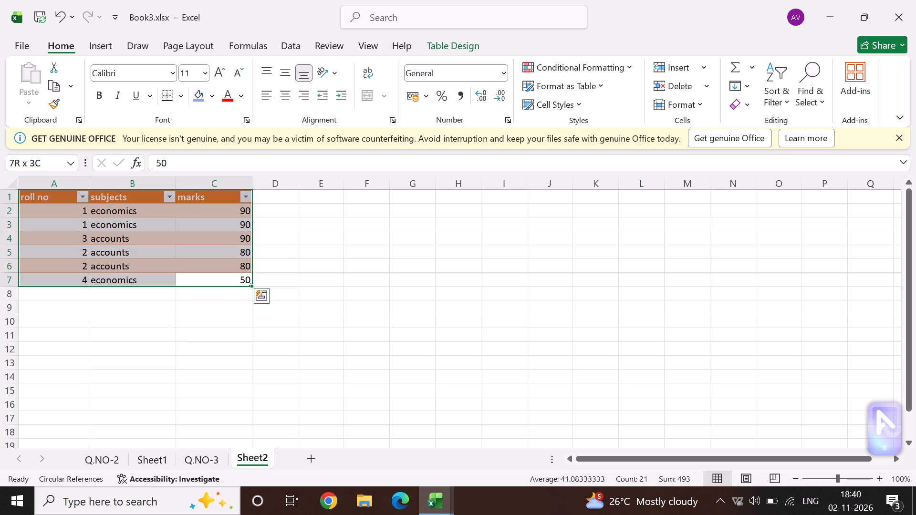
left_click(142, 40)
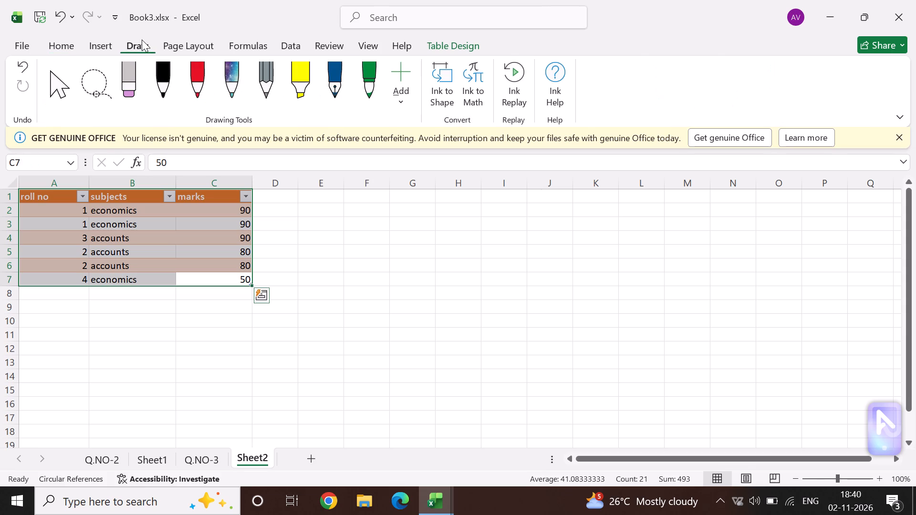
left_click(295, 49)
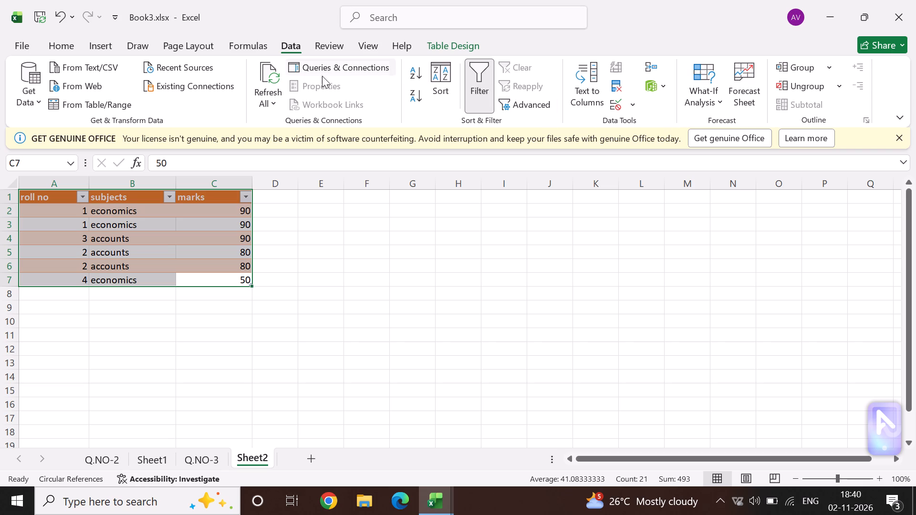
left_click(275, 106)
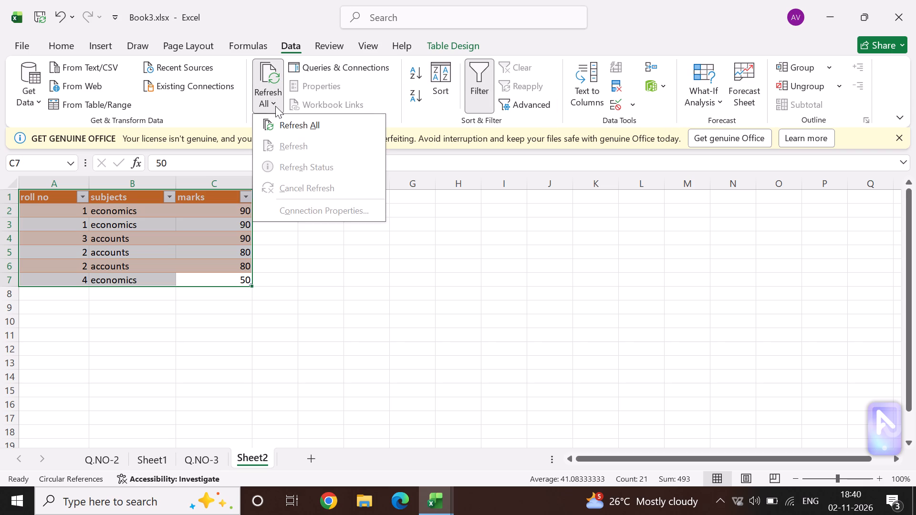
left_click(275, 106)
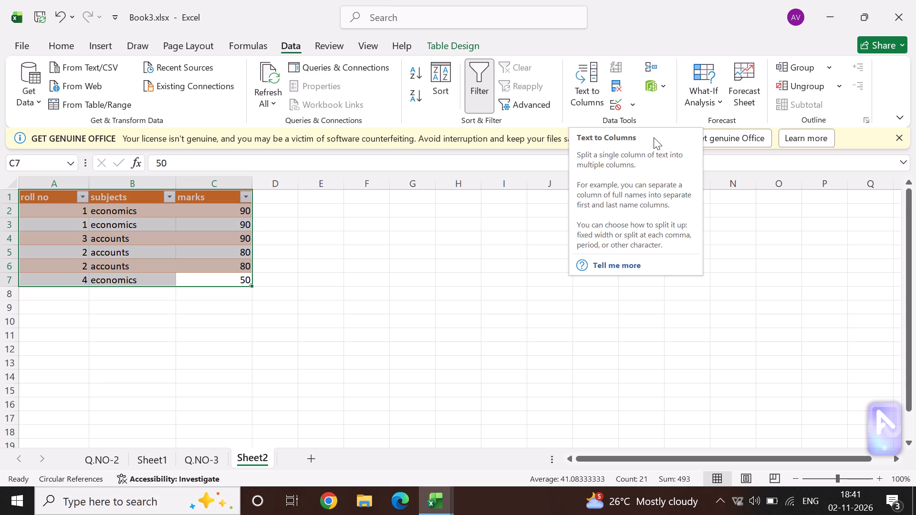
left_click(833, 71)
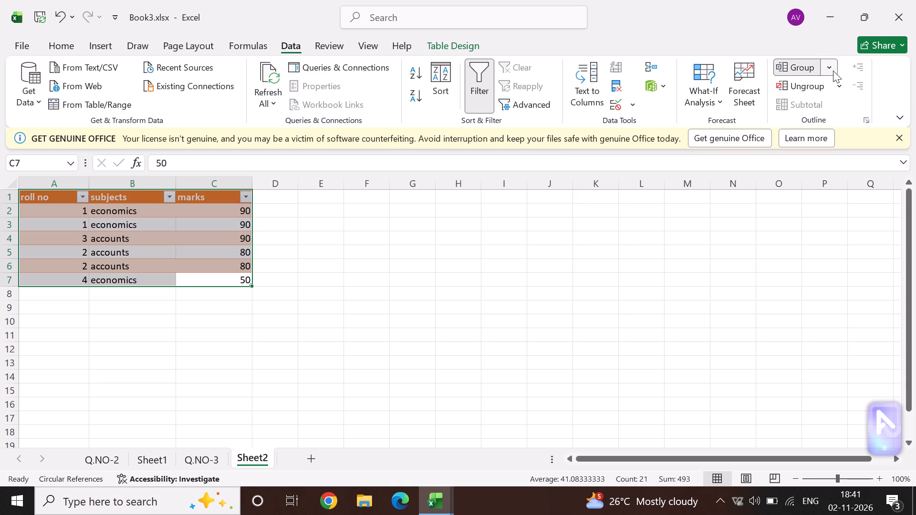
left_click(833, 71)
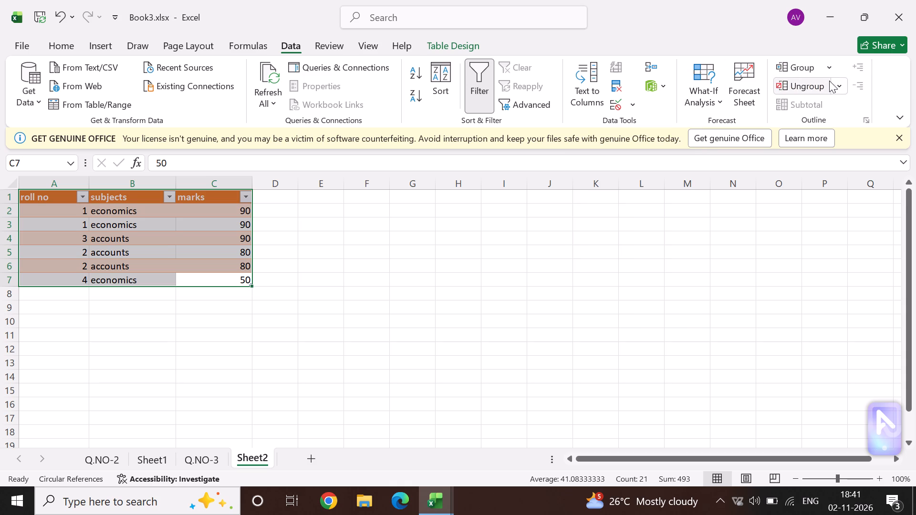
left_click(832, 86)
left_click(832, 86)
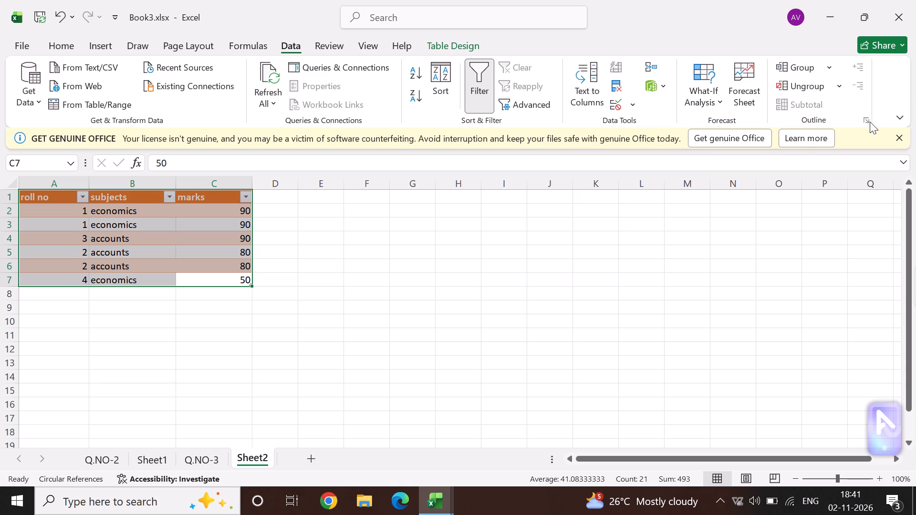
left_click(869, 122)
left_click(866, 120)
left_click(900, 113)
left_click(761, 268)
left_click(621, 87)
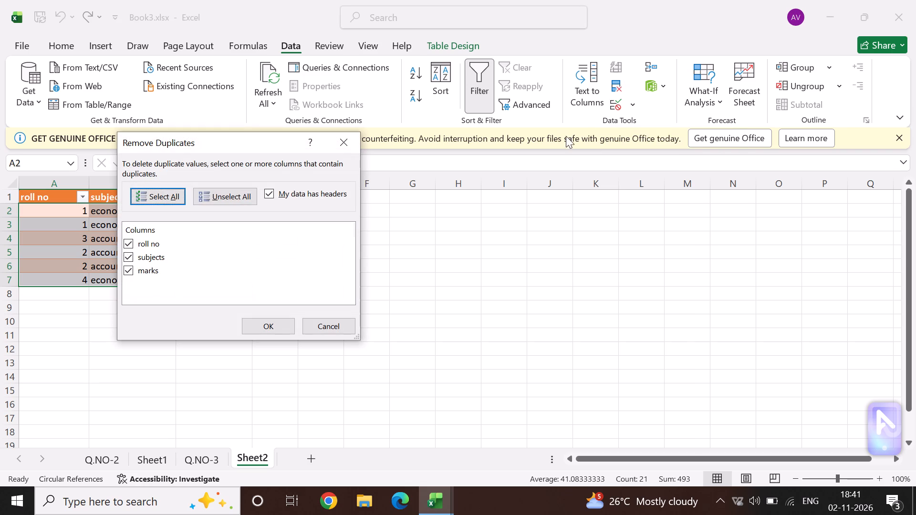
left_click(279, 328)
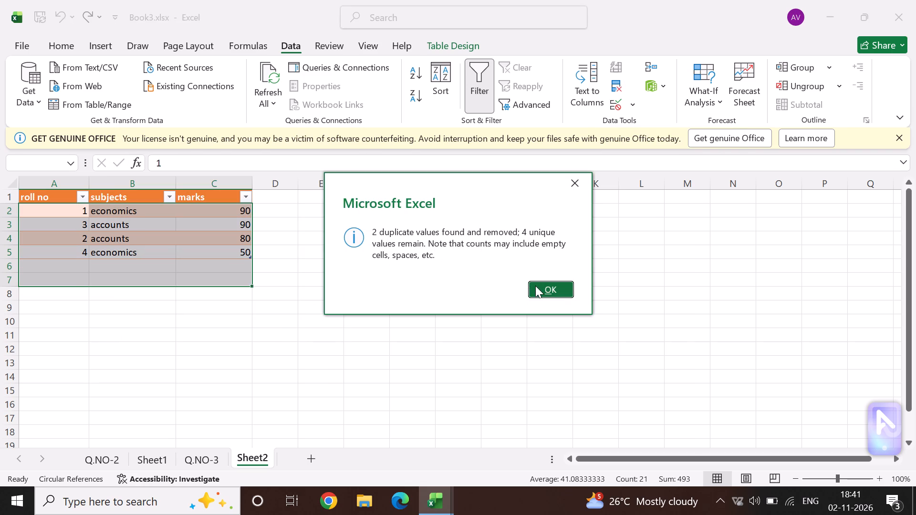
left_click(535, 286)
left_click(323, 251)
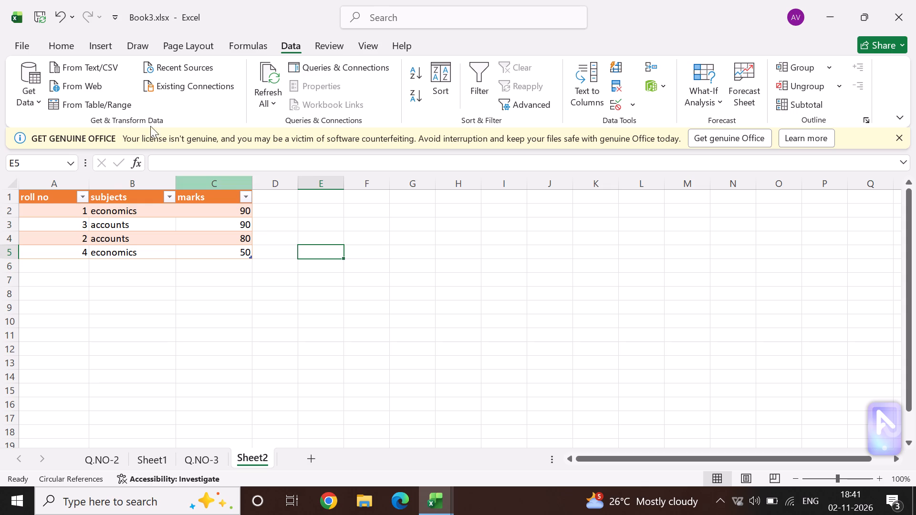
Custom sort the table in A1:C5 by the subjects column on cell values, in A to Z order.
left_click_drag(56, 201, 194, 245)
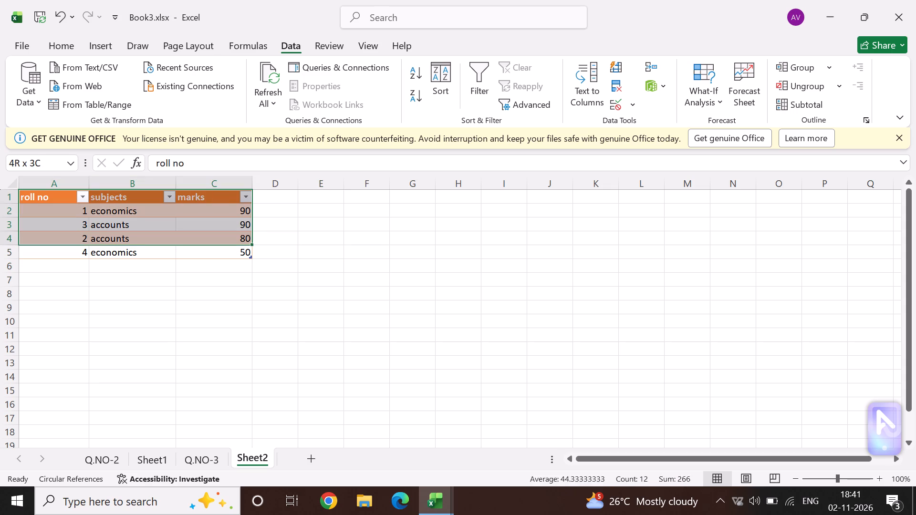
left_click_drag(194, 245, 197, 253)
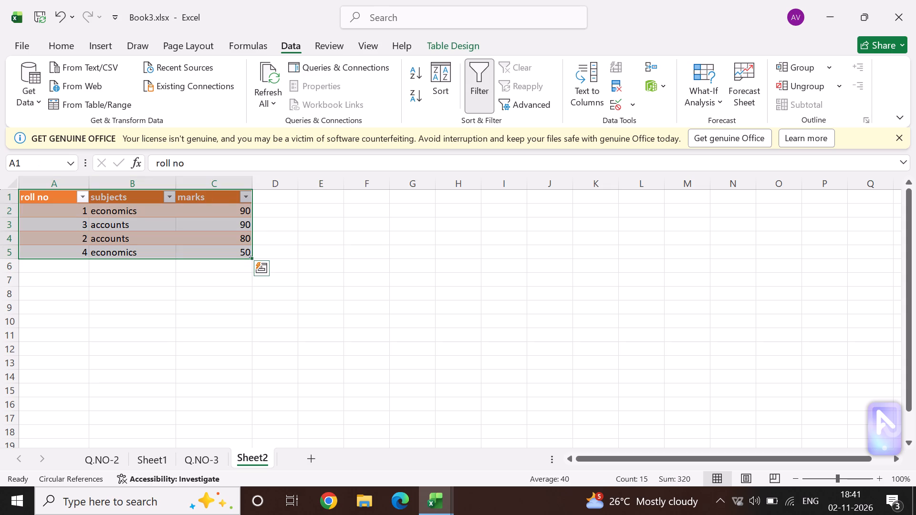
right_click(178, 228)
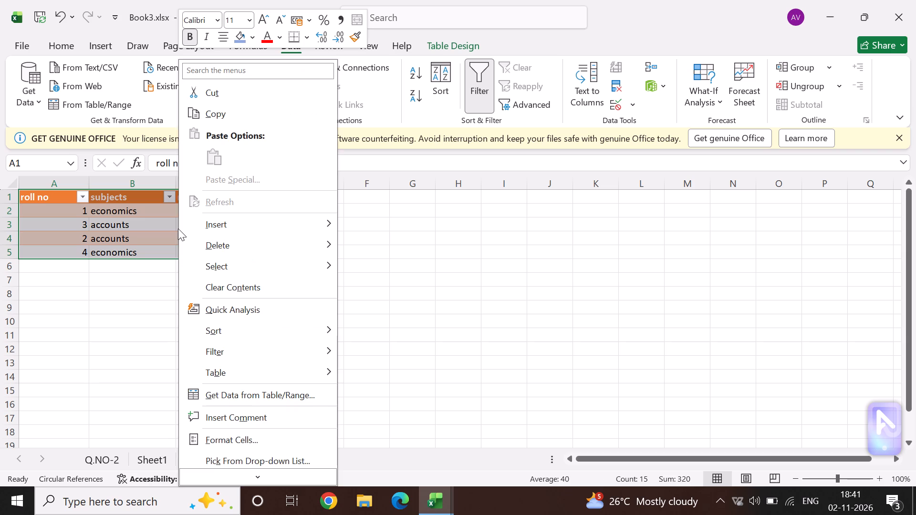
left_click(222, 323)
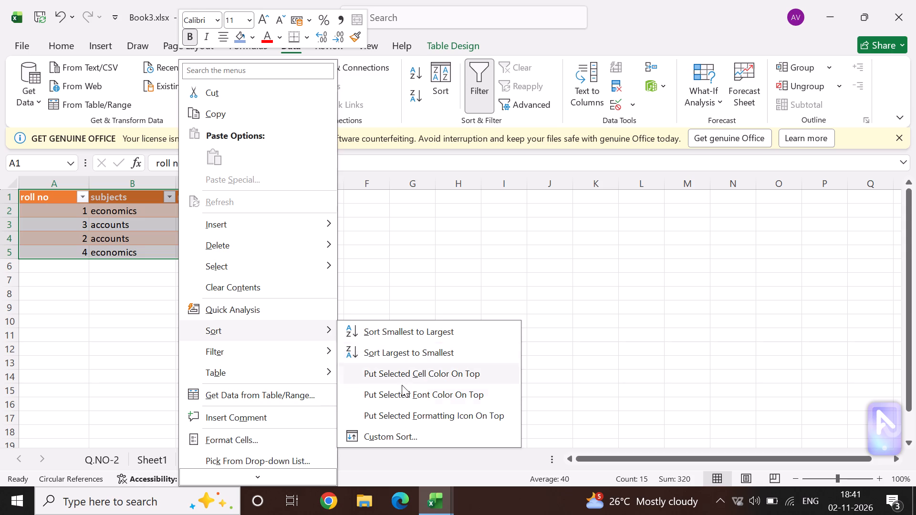
left_click(428, 439)
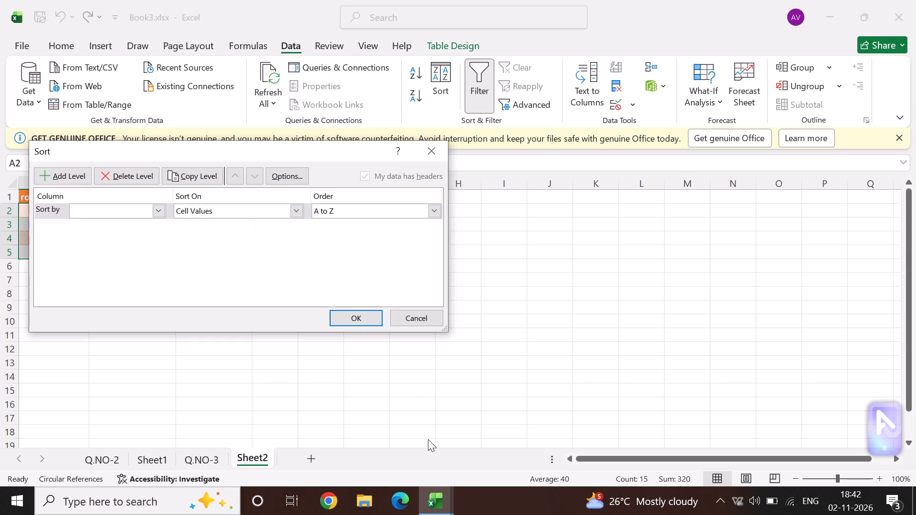
left_click(110, 210)
left_click(100, 235)
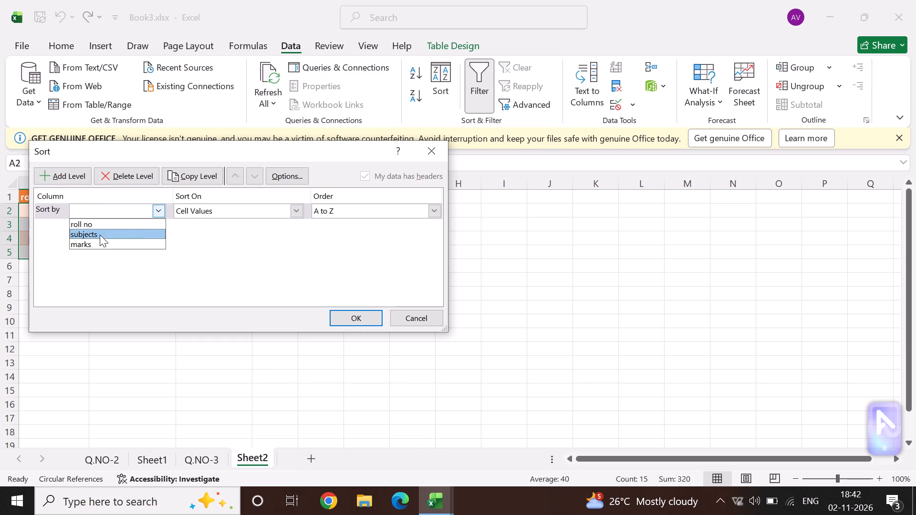
left_click(354, 328)
left_click(353, 319)
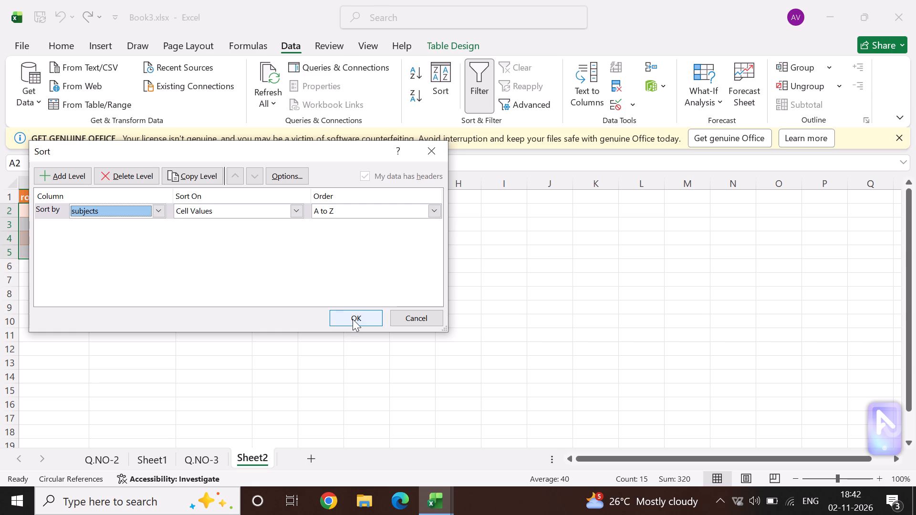
left_click(312, 244)
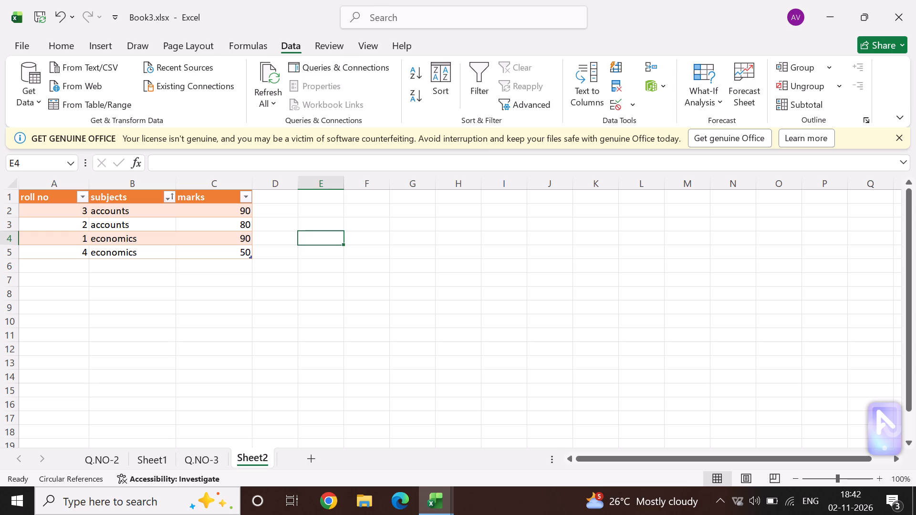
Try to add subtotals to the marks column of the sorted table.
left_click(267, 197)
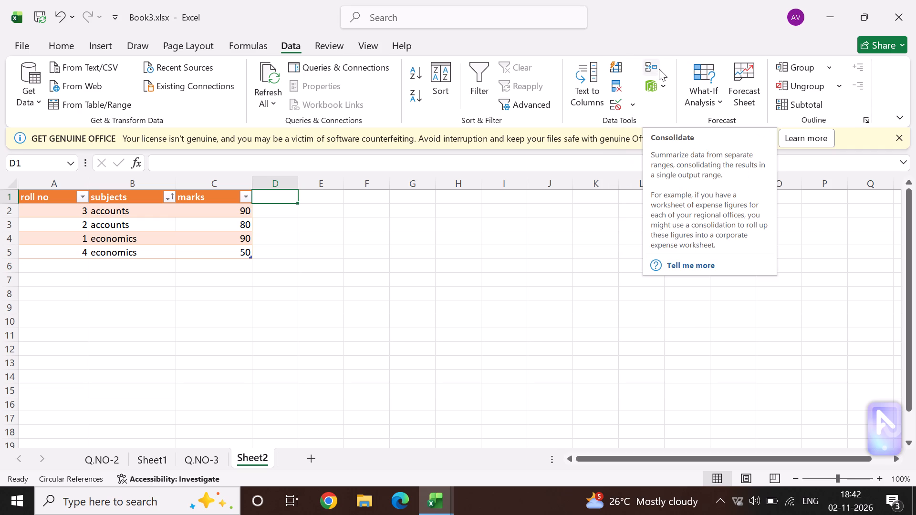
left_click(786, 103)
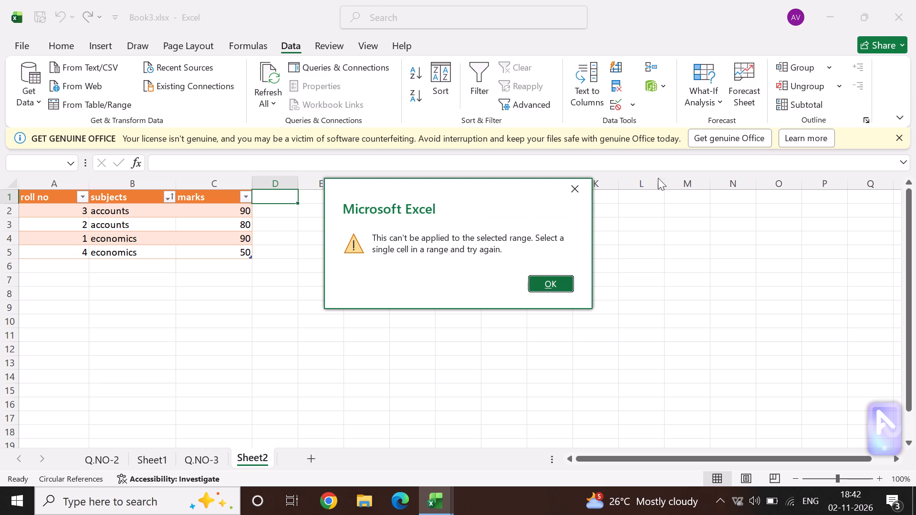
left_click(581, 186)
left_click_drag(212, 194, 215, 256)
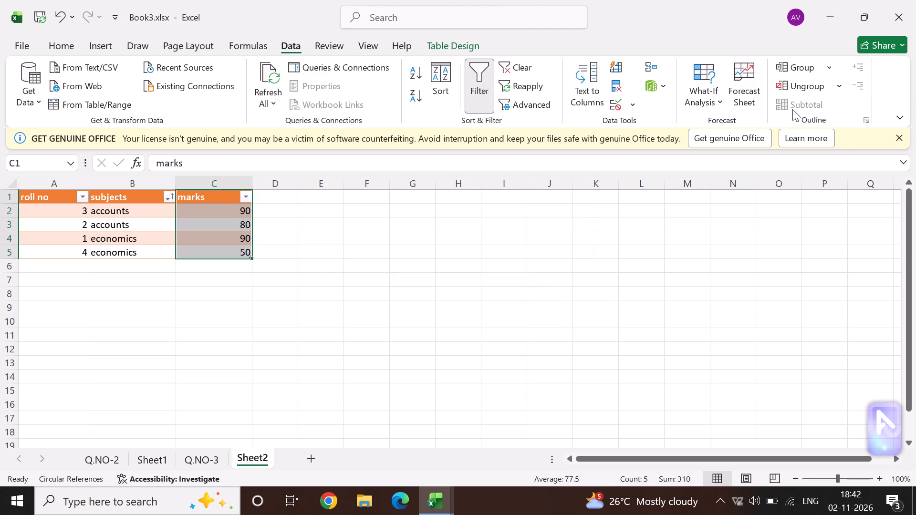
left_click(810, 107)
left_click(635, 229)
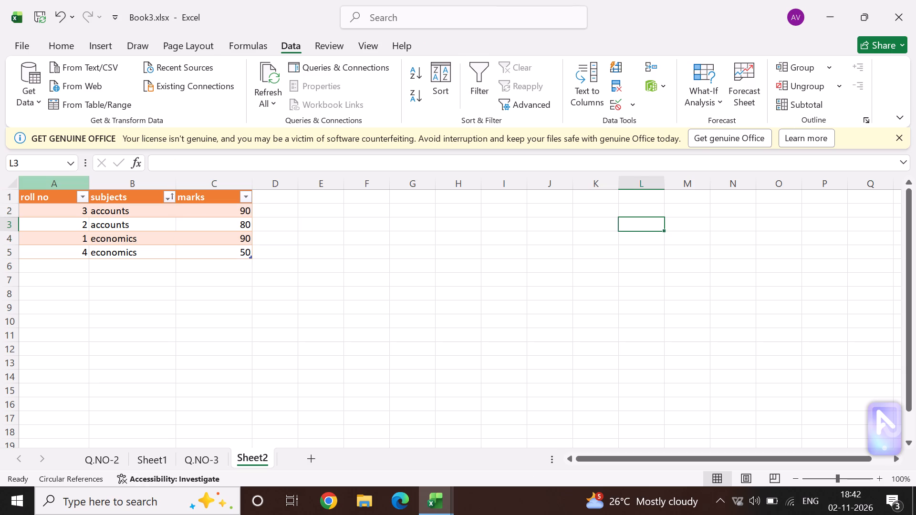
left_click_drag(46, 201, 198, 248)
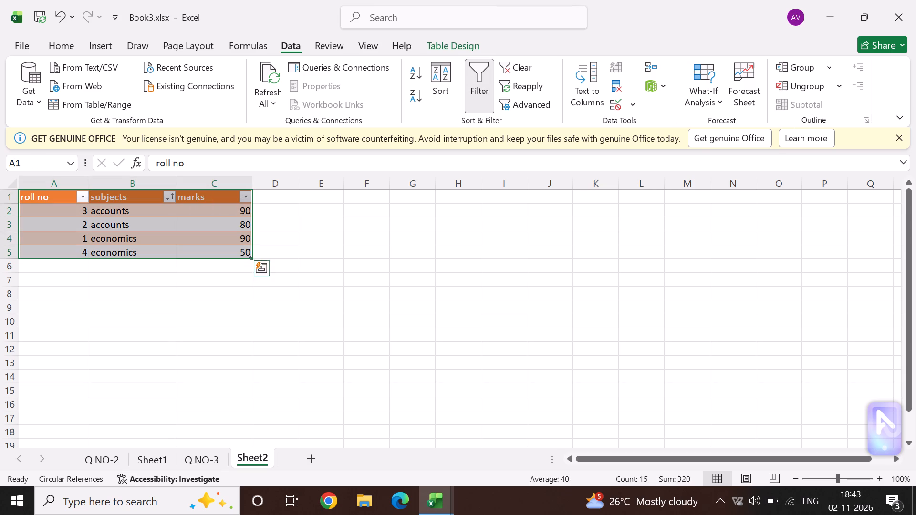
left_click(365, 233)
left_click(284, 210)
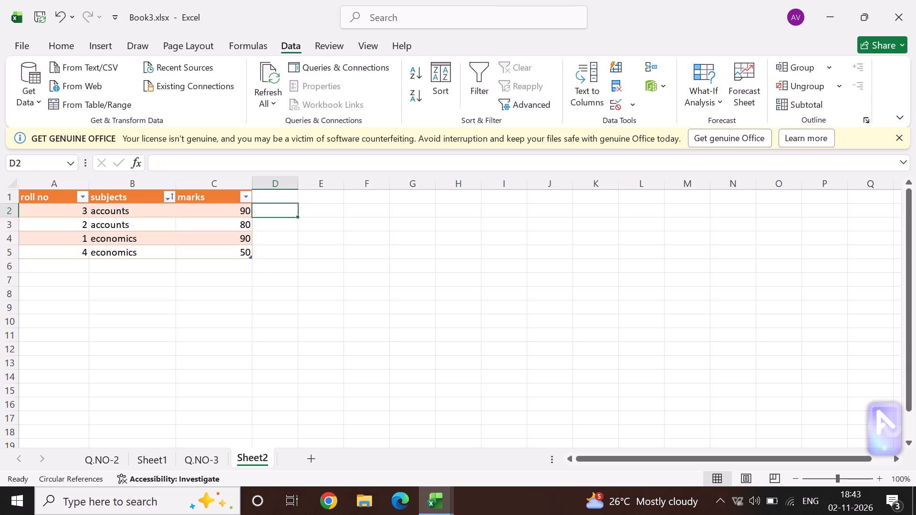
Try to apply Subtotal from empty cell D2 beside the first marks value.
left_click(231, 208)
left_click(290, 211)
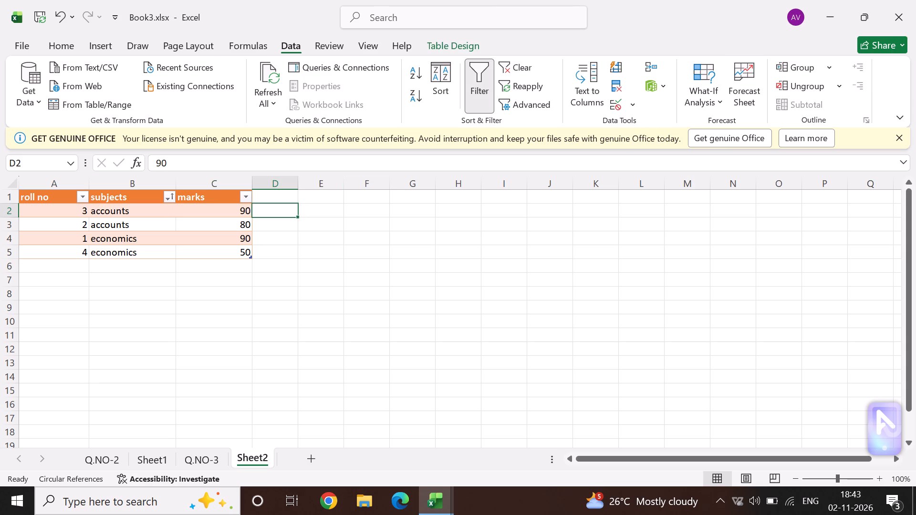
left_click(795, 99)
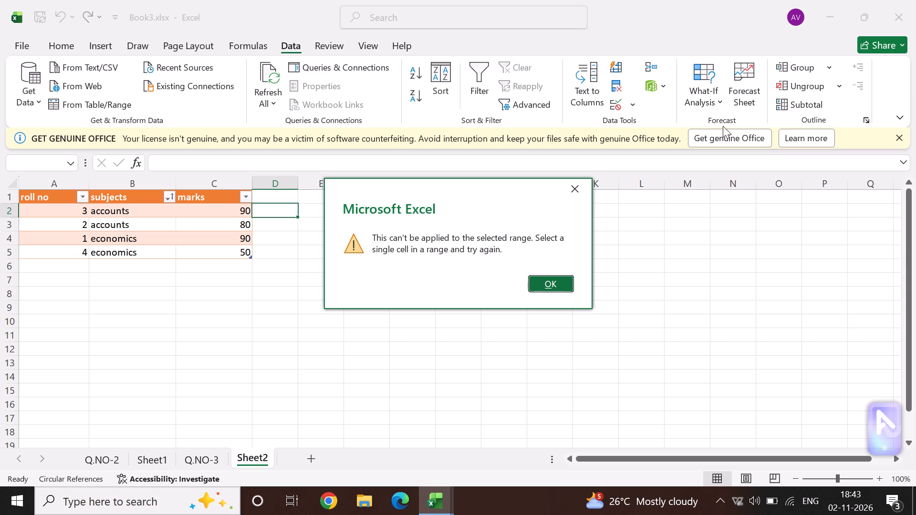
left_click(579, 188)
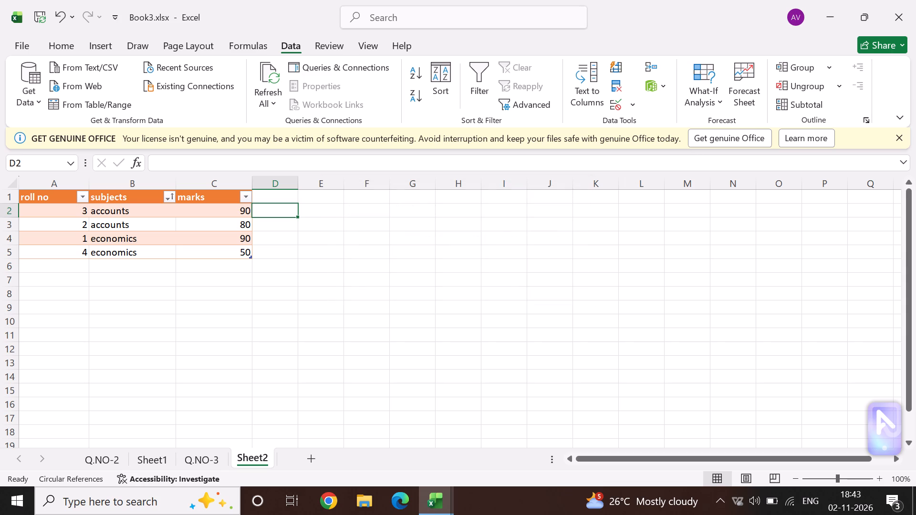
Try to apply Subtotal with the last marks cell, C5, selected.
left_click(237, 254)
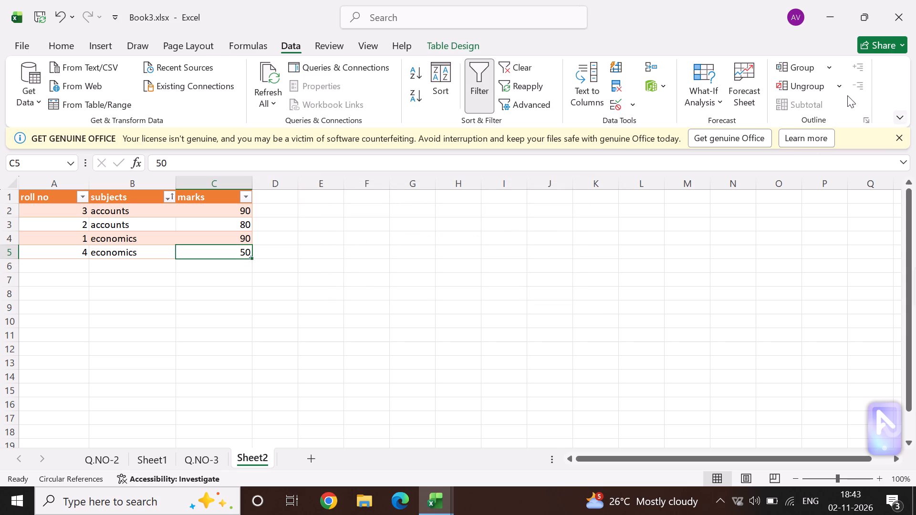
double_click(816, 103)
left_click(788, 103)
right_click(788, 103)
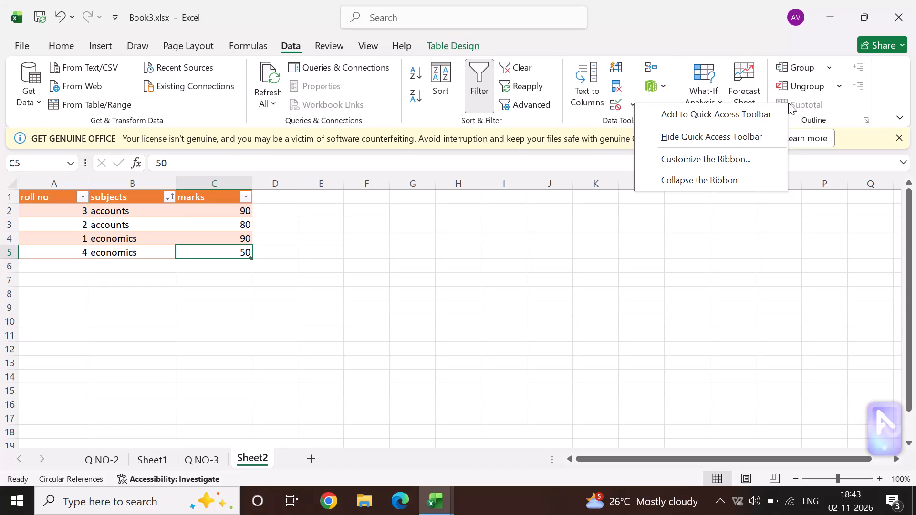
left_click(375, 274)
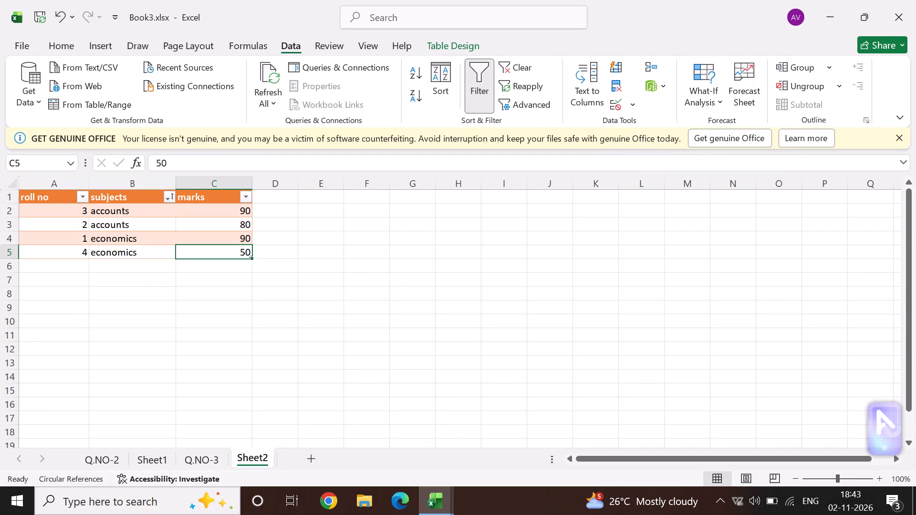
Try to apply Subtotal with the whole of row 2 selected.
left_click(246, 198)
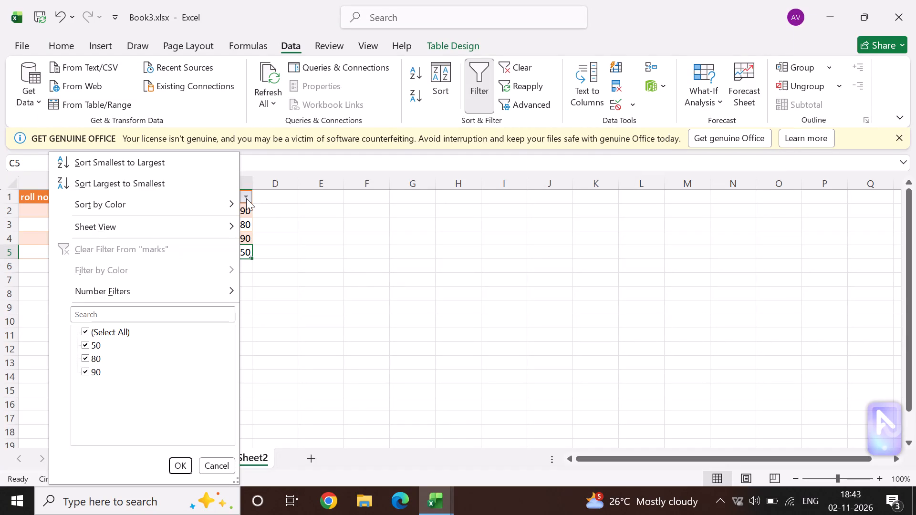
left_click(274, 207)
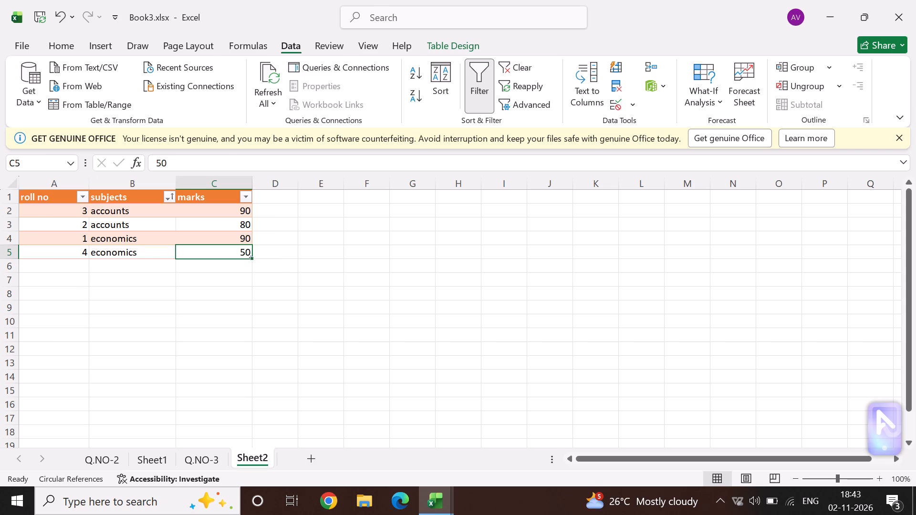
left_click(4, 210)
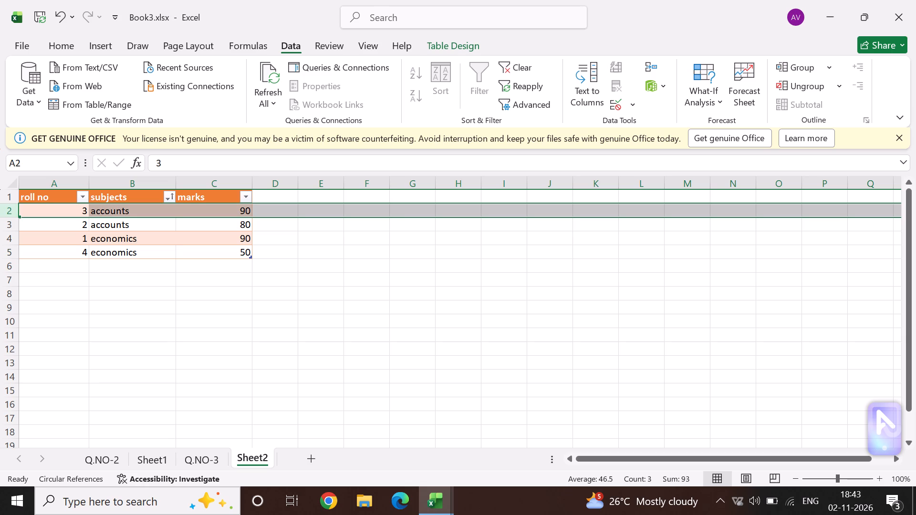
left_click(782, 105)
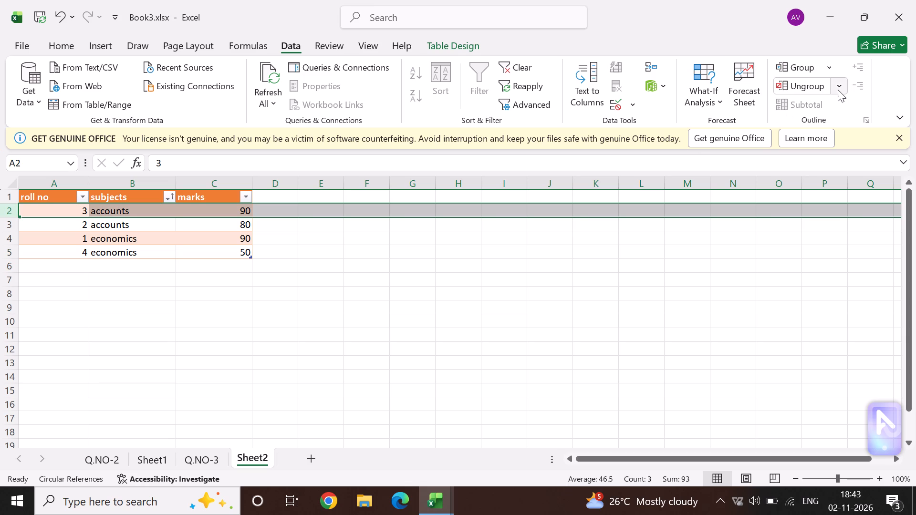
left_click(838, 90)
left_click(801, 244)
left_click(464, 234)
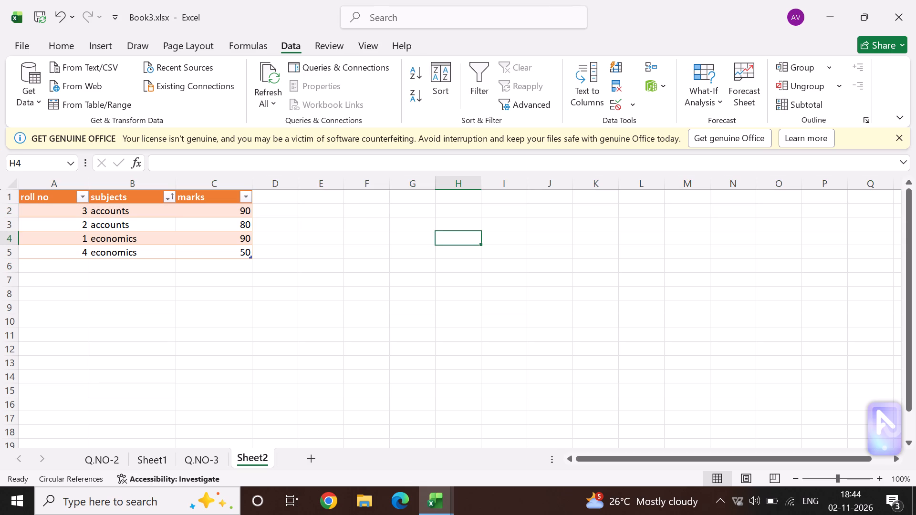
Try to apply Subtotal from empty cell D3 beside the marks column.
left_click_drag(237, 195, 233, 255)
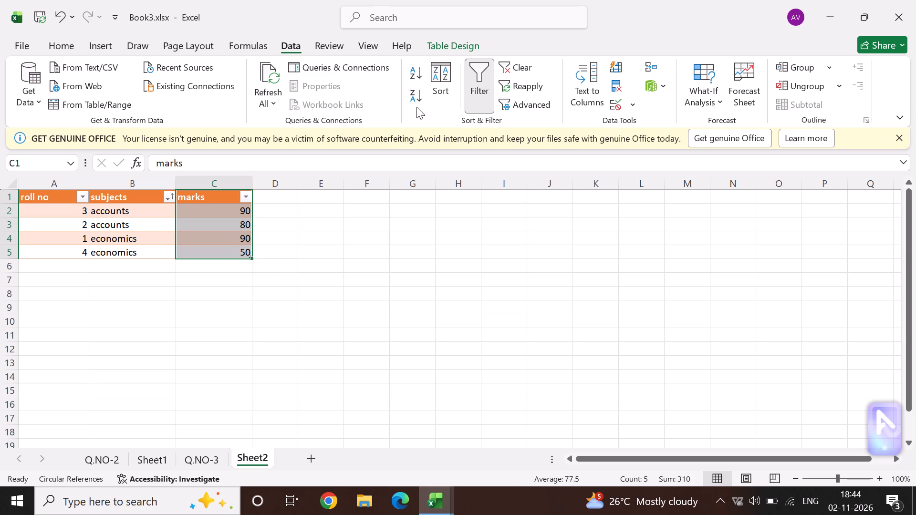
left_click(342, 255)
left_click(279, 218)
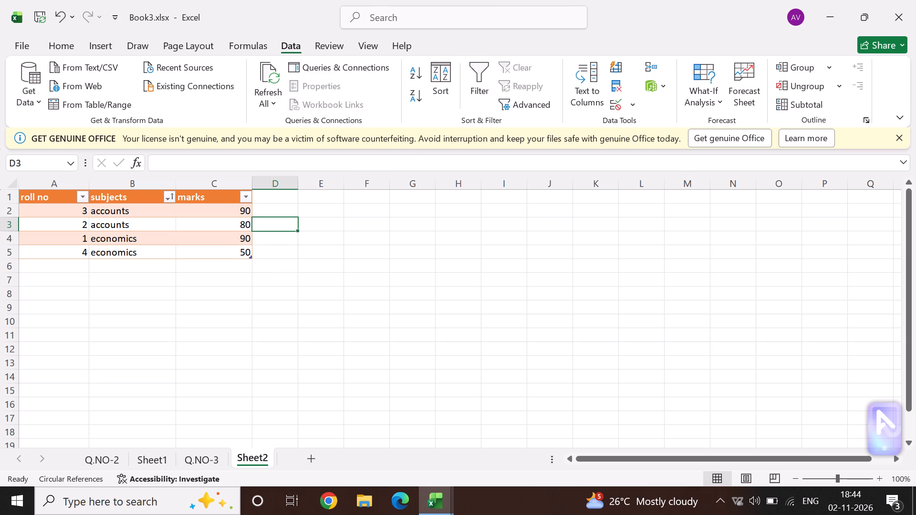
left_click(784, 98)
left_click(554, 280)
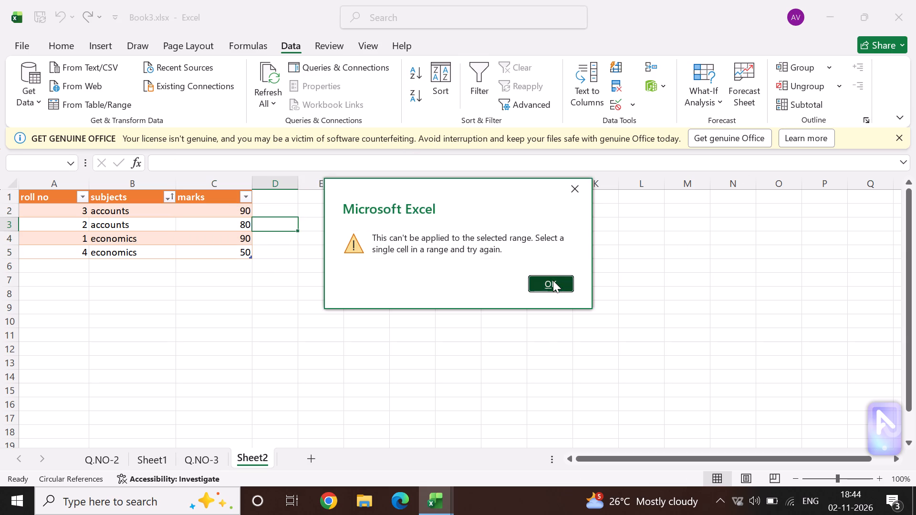
Add a Sum of the marks values in C2:C5 directly below the marks column.
left_click(217, 269)
left_click_drag(236, 206, 236, 253)
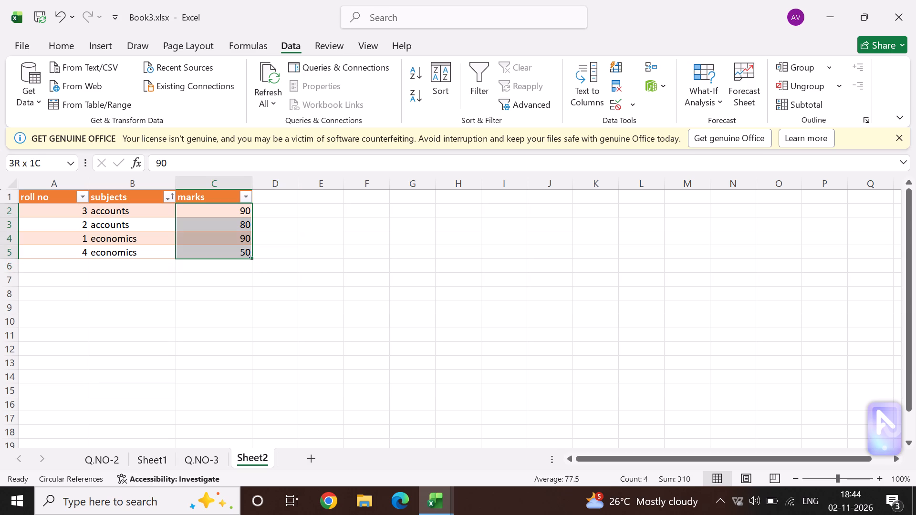
left_click_drag(236, 253, 236, 261)
left_click(235, 262)
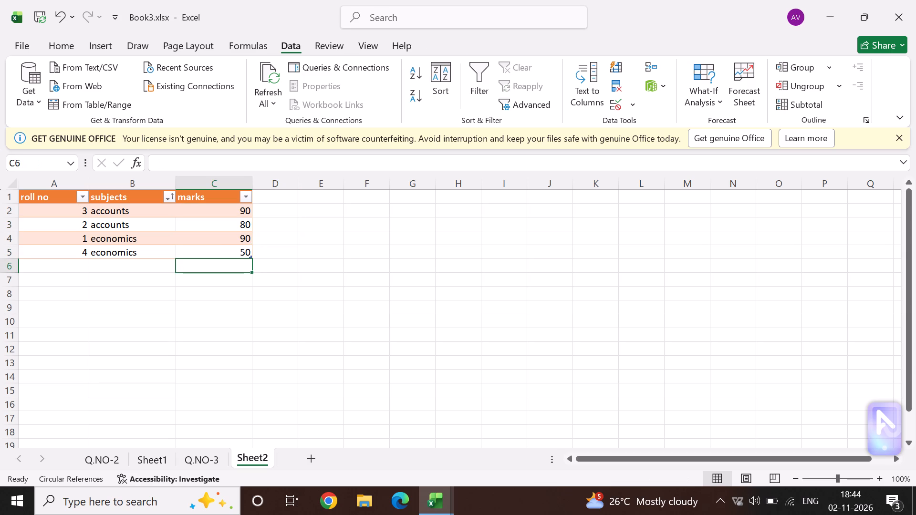
left_click_drag(236, 206, 237, 251)
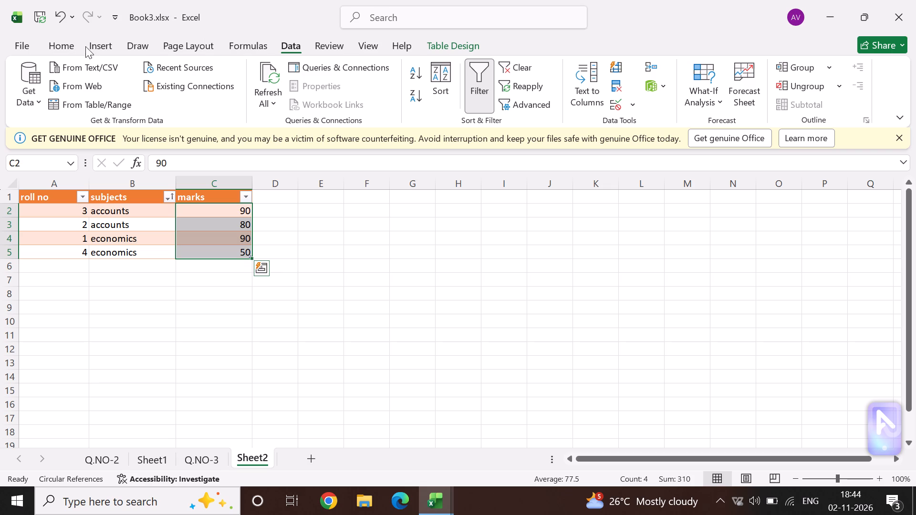
left_click(62, 51)
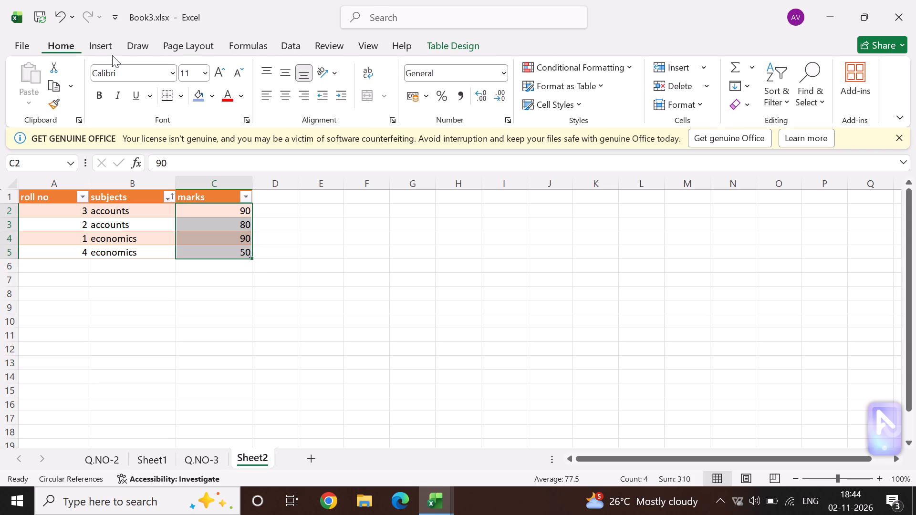
left_click(749, 69)
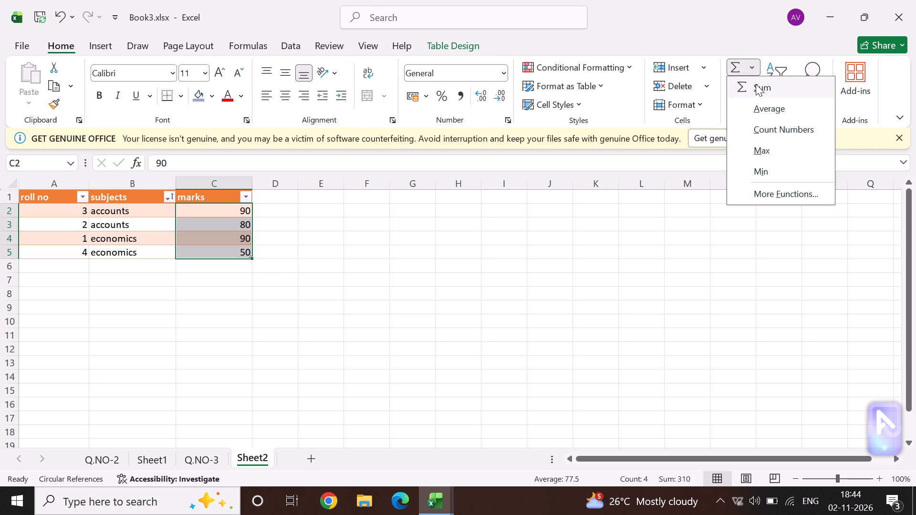
left_click(756, 84)
left_click(388, 219)
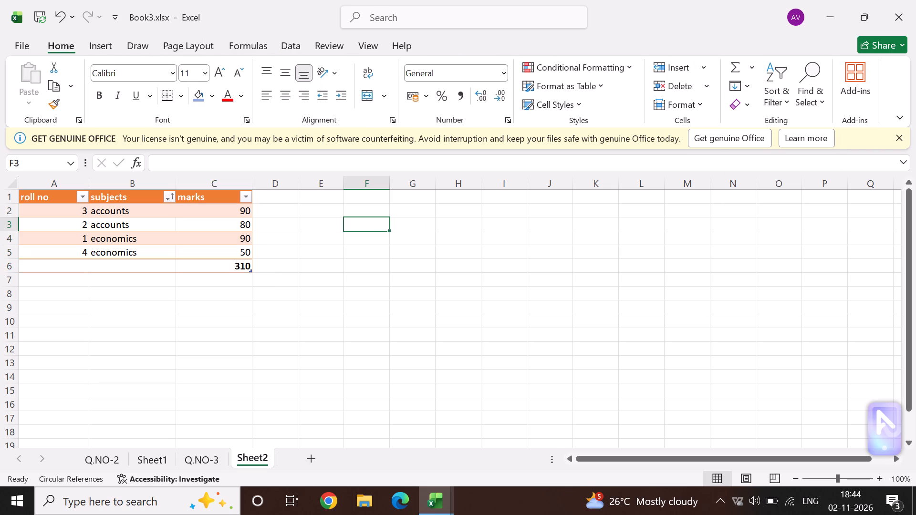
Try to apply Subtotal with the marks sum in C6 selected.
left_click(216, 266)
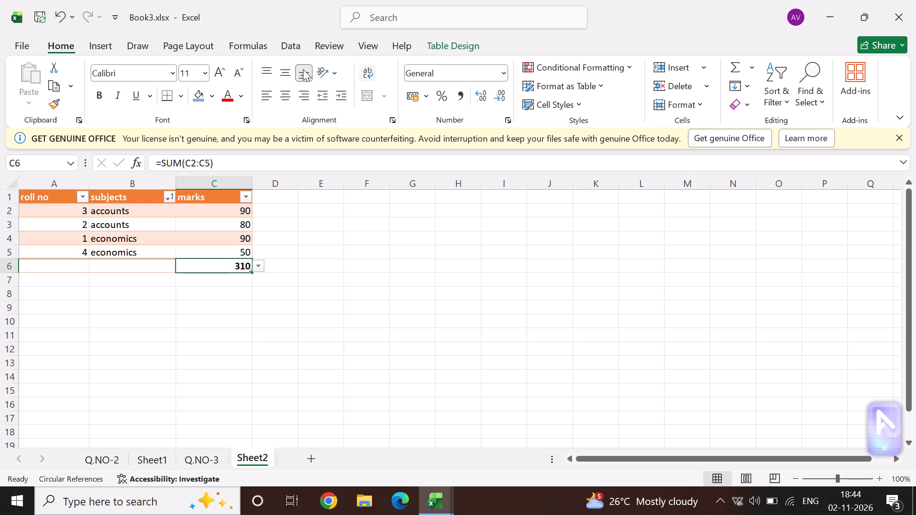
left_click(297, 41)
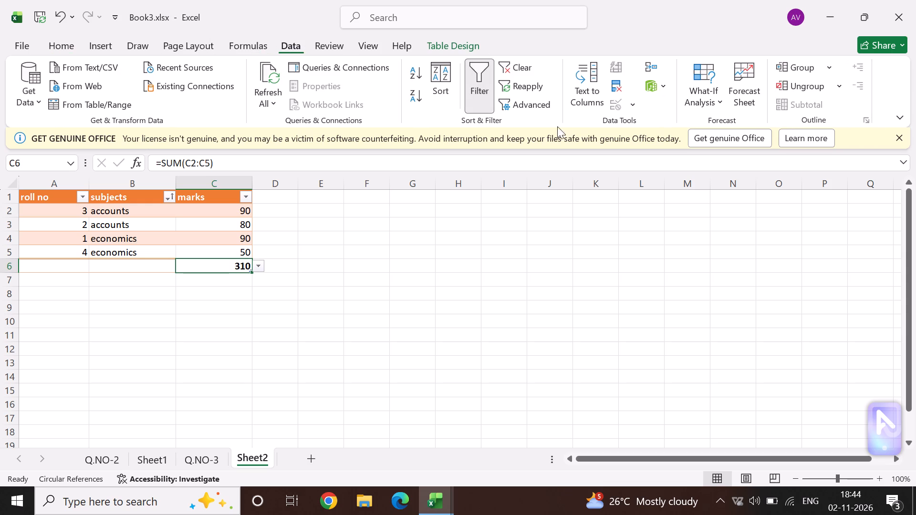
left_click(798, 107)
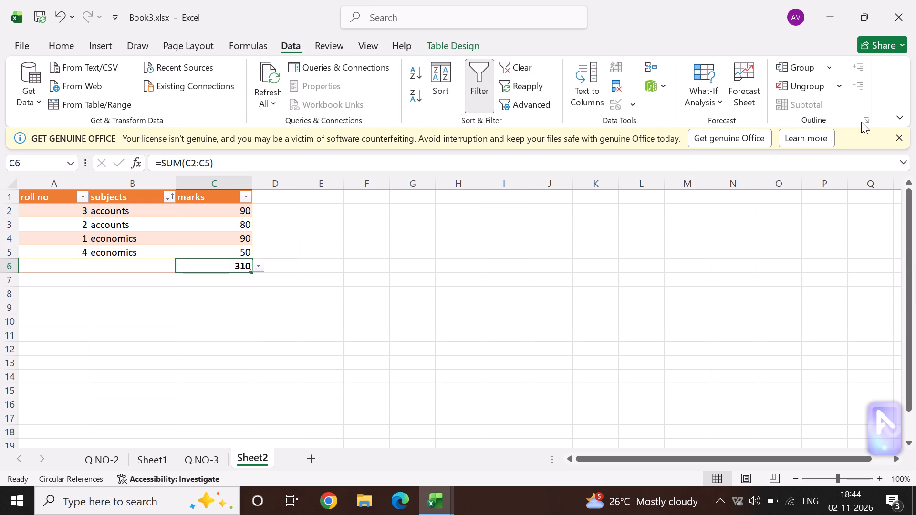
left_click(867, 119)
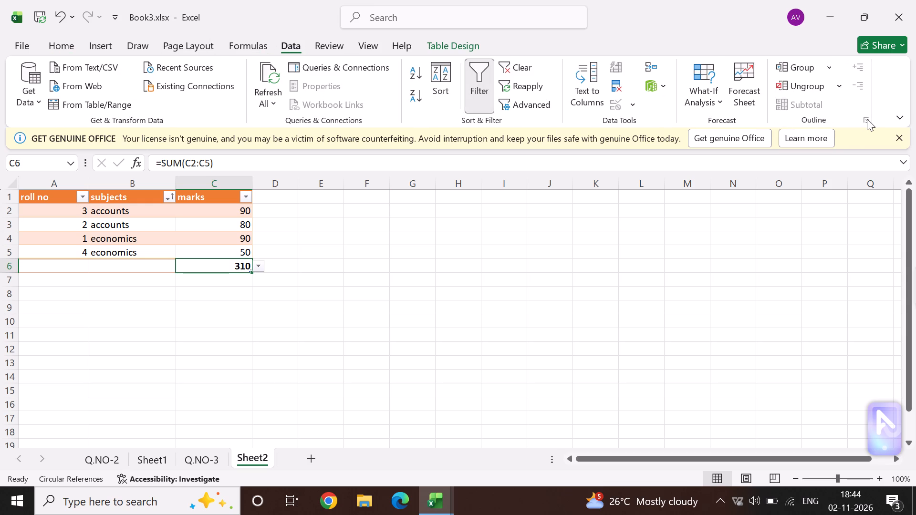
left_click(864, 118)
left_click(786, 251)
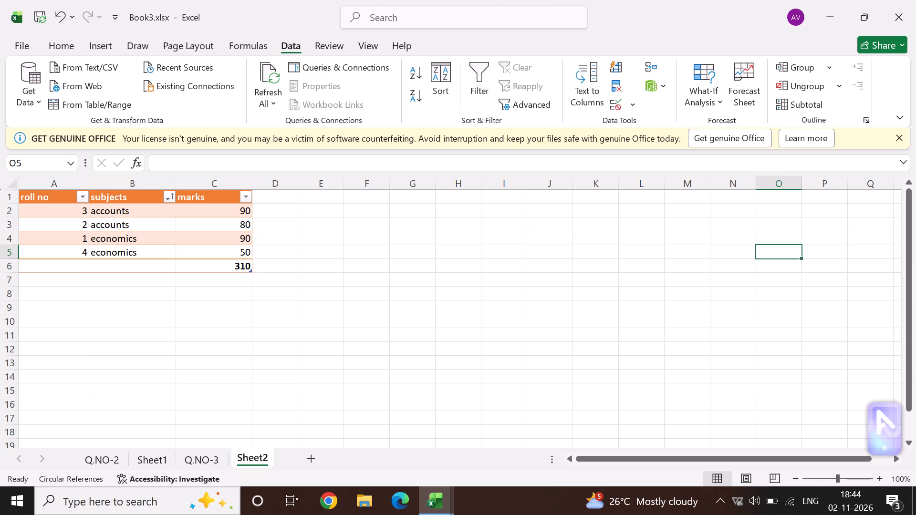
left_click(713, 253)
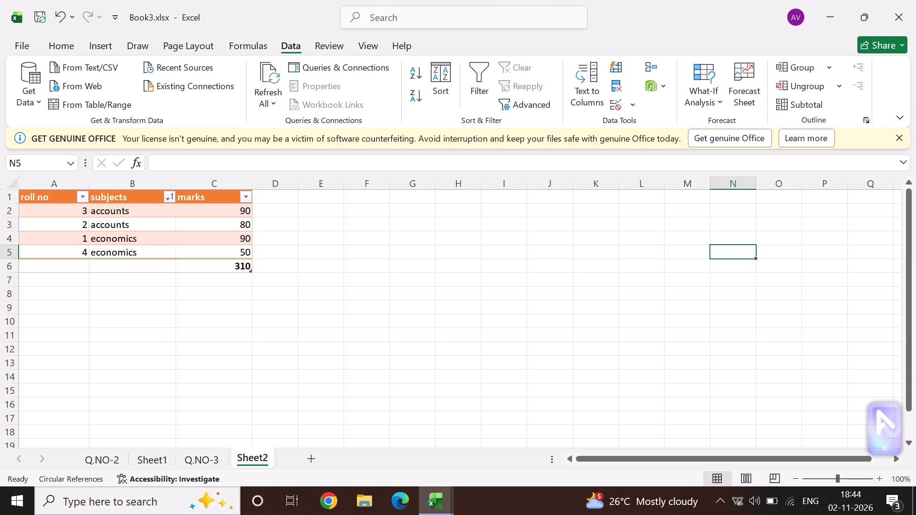
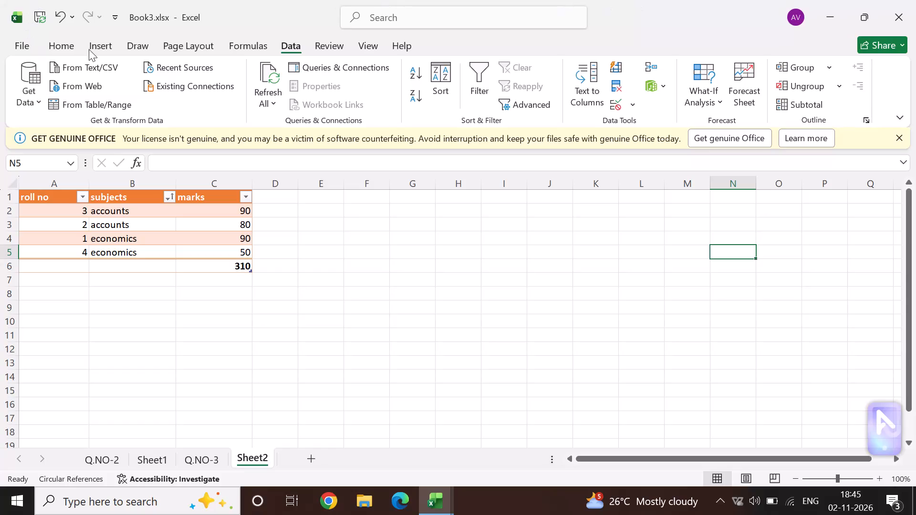
Open a second window of the Book3.xlsx workbook.
left_click(364, 42)
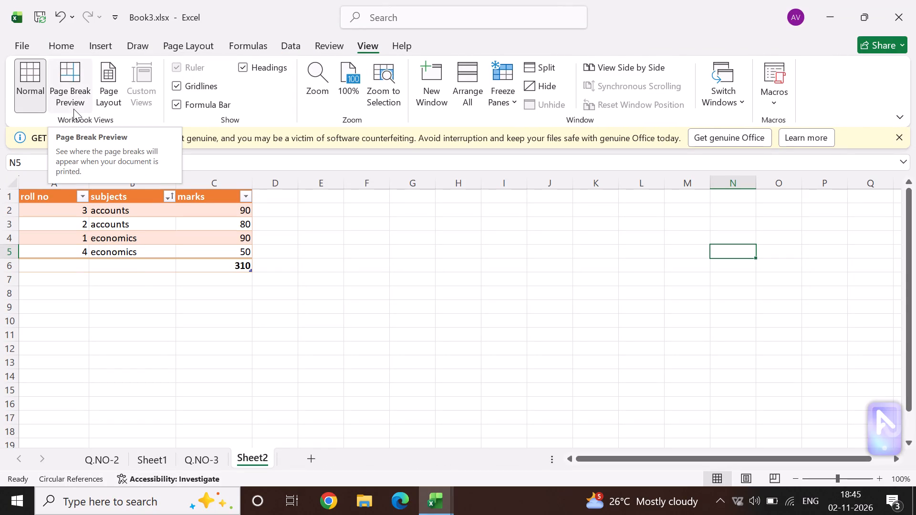
left_click(423, 83)
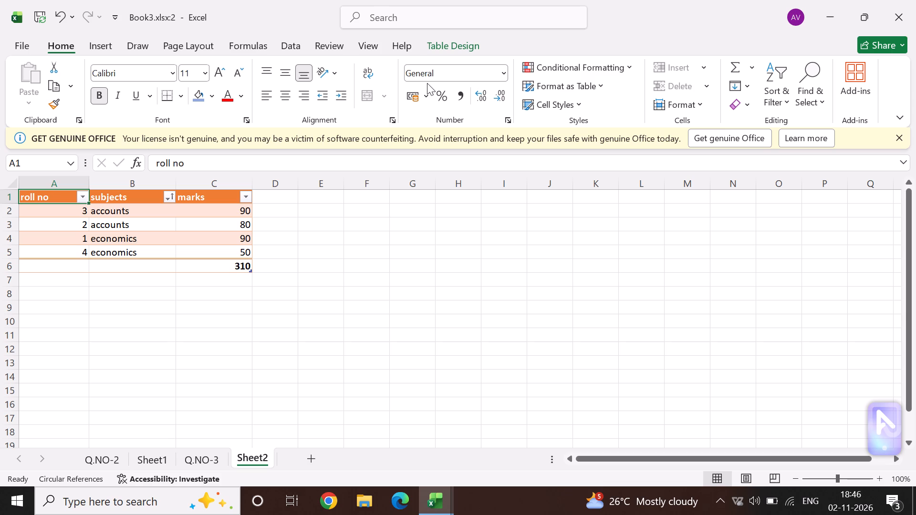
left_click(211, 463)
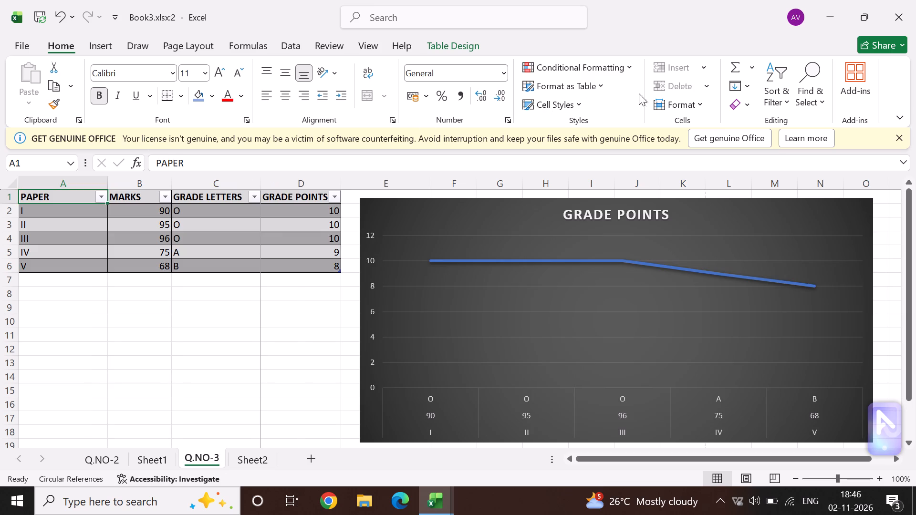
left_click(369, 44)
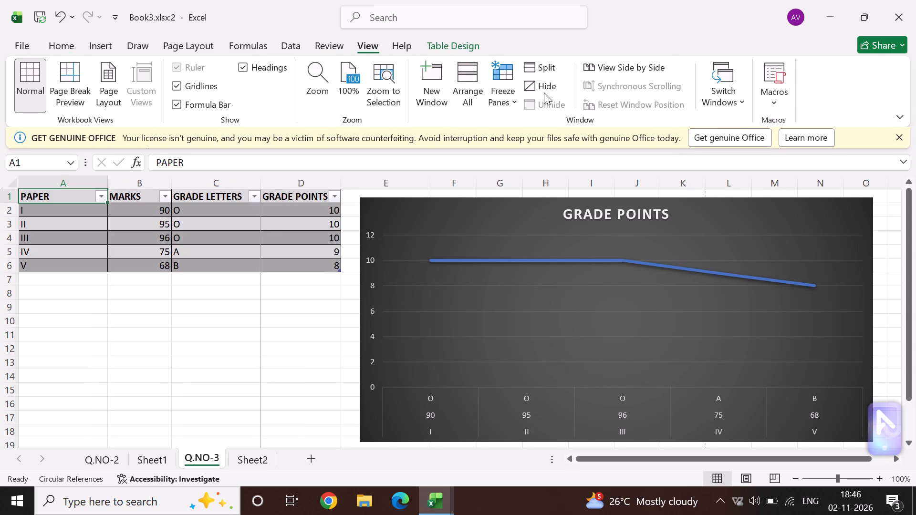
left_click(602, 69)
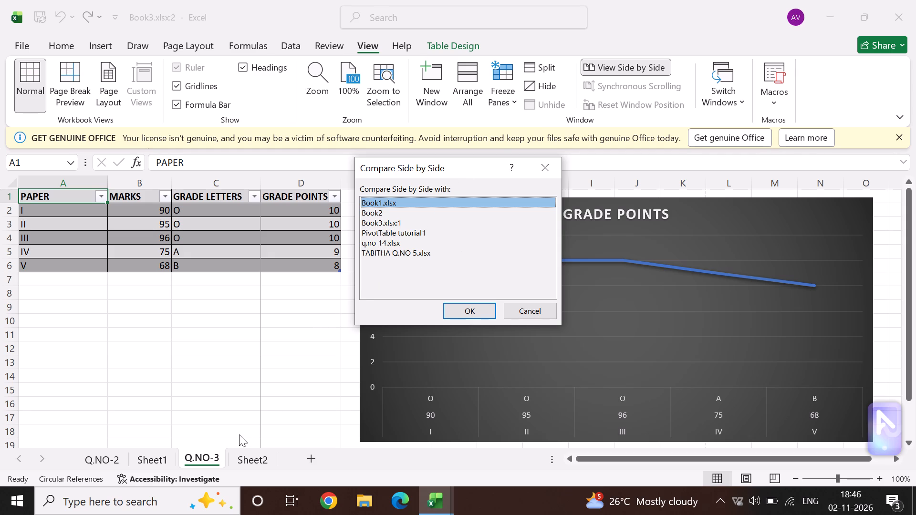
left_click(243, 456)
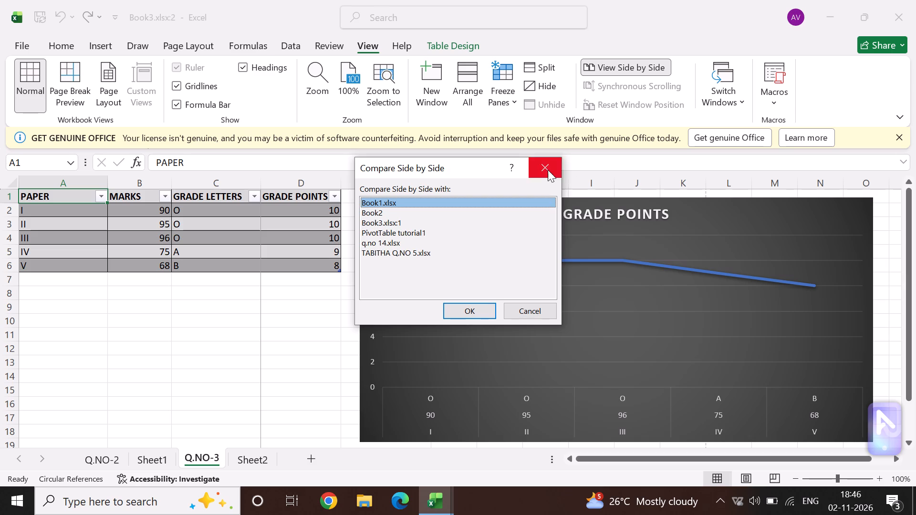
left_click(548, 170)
View Sheet2 side by side with the Book2 workbook, and close Book2's window to end the comparison.
left_click(263, 462)
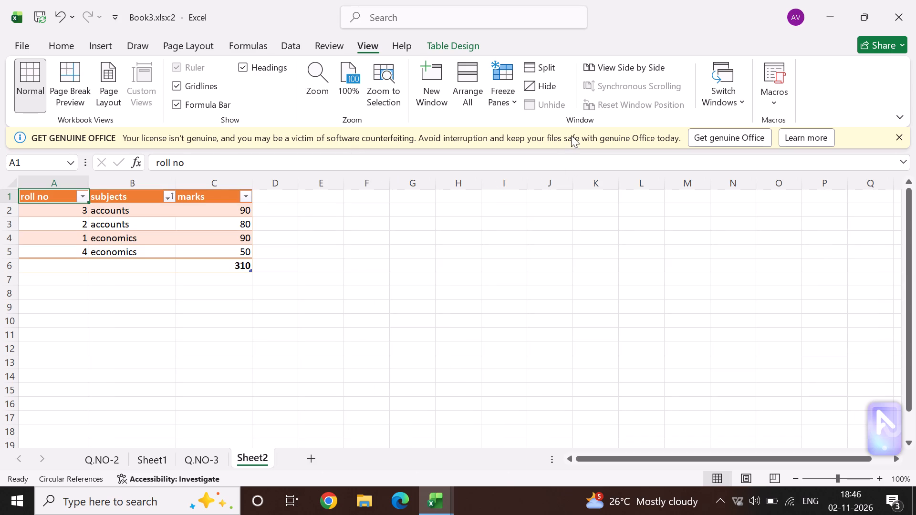
left_click(604, 67)
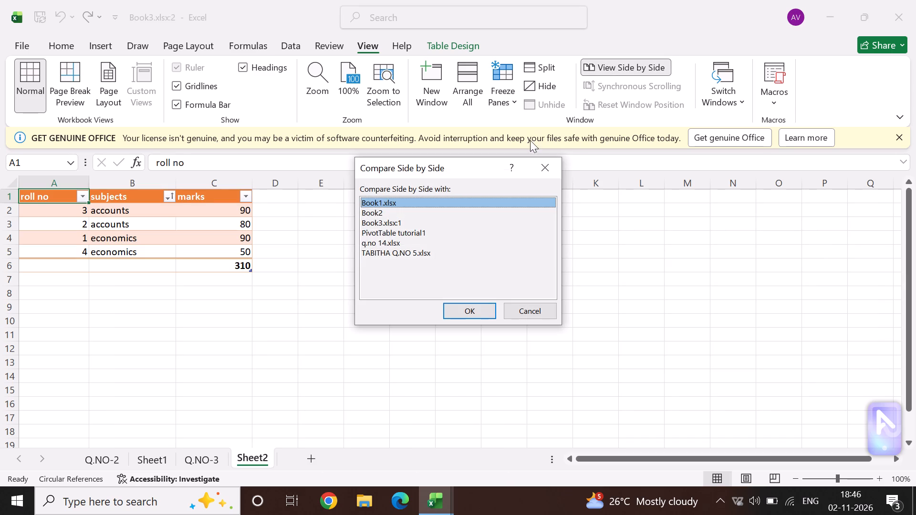
left_click(403, 215)
left_click(451, 311)
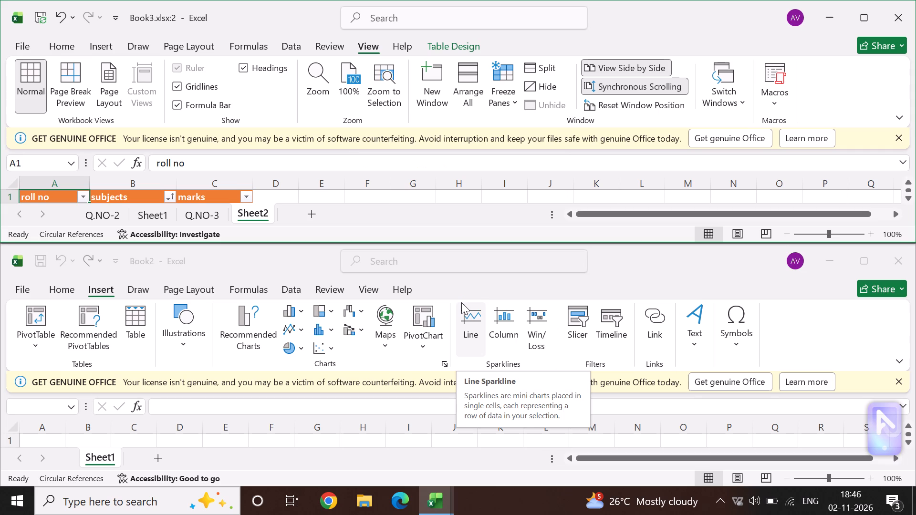
left_click(904, 255)
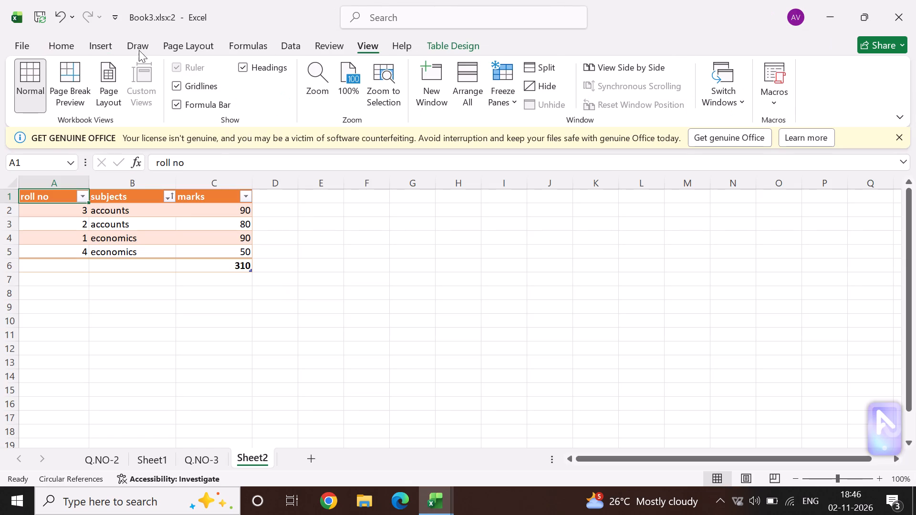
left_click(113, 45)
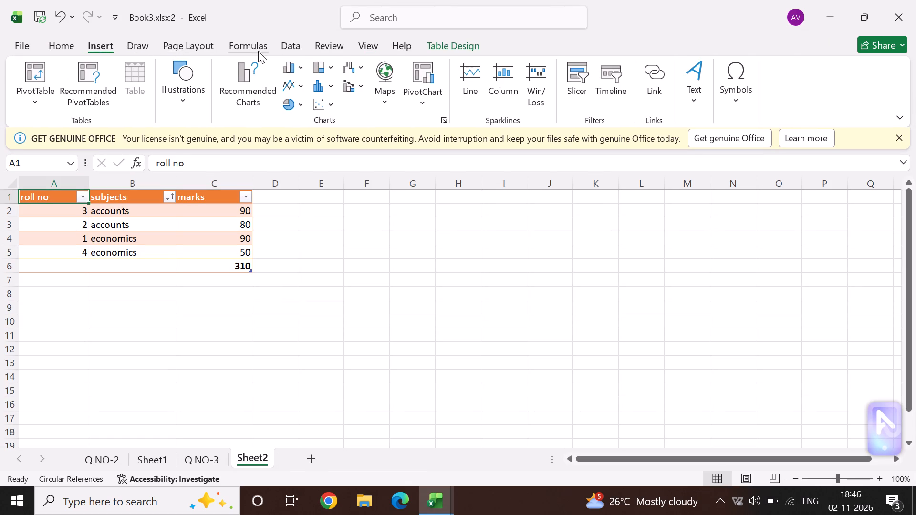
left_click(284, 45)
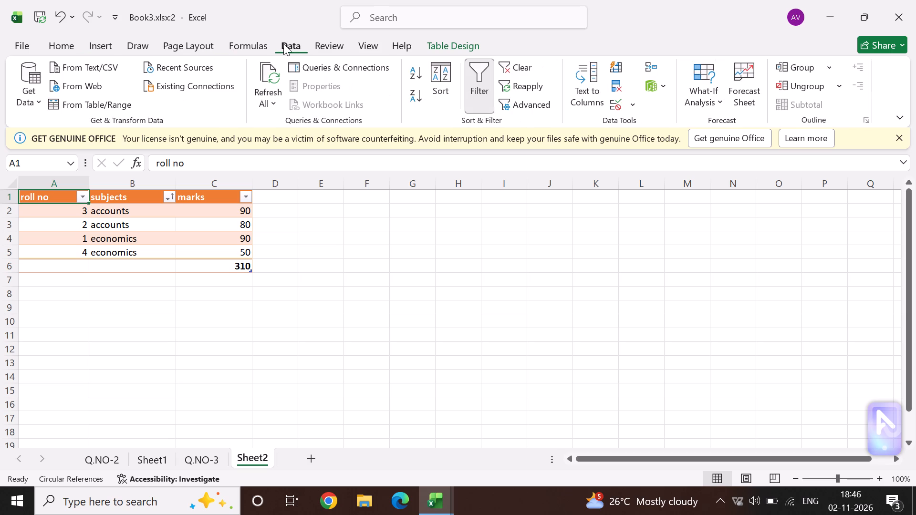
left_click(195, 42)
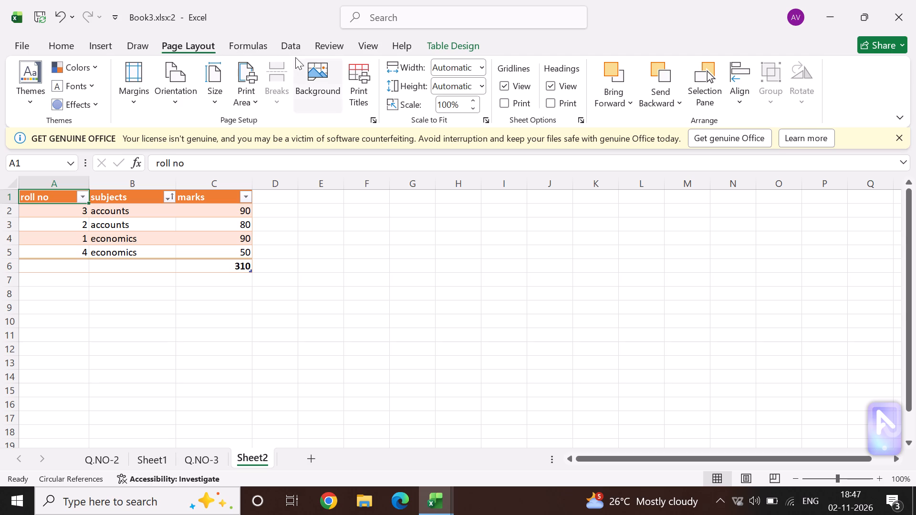
Freeze the top row of Sheet2 so the table headers stay in view.
left_click(369, 49)
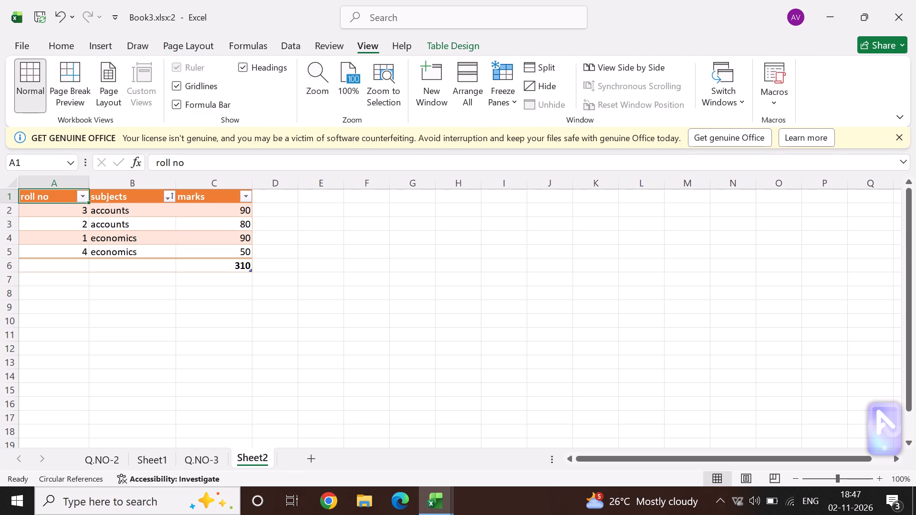
left_click(503, 98)
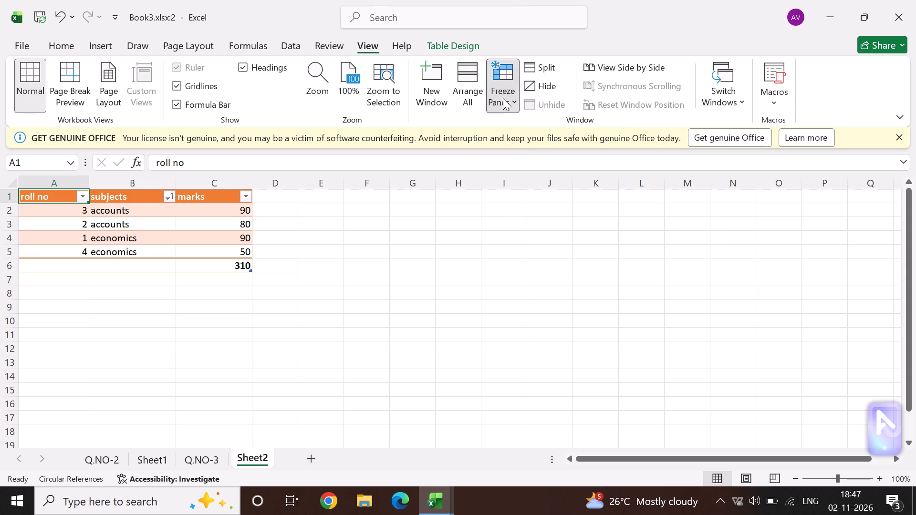
left_click(556, 175)
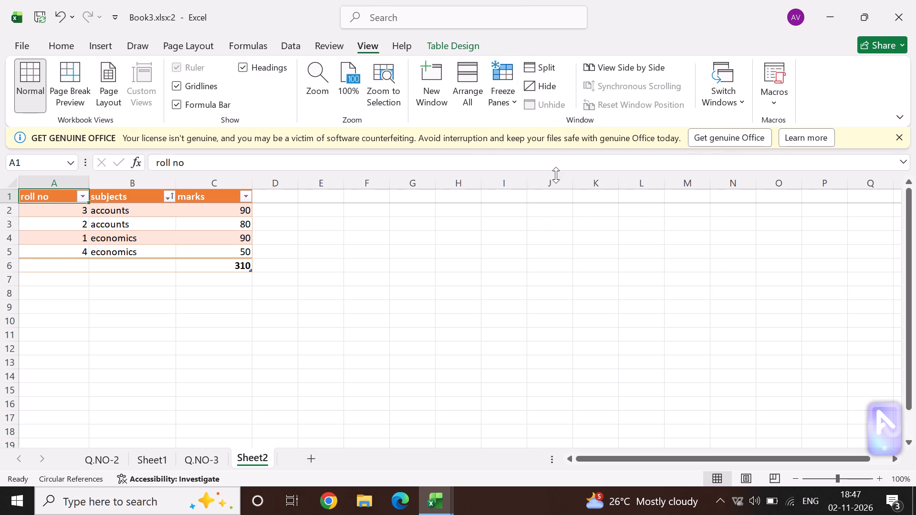
left_click(458, 237)
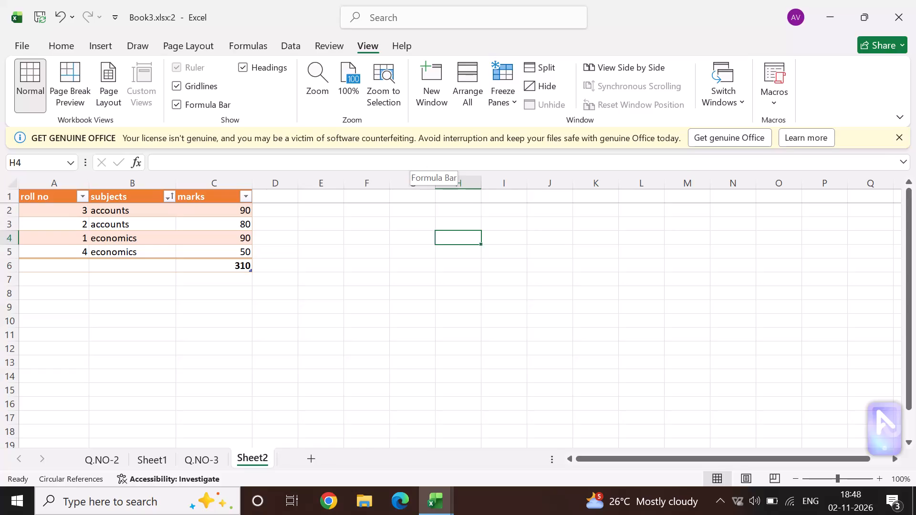
left_click(276, 181)
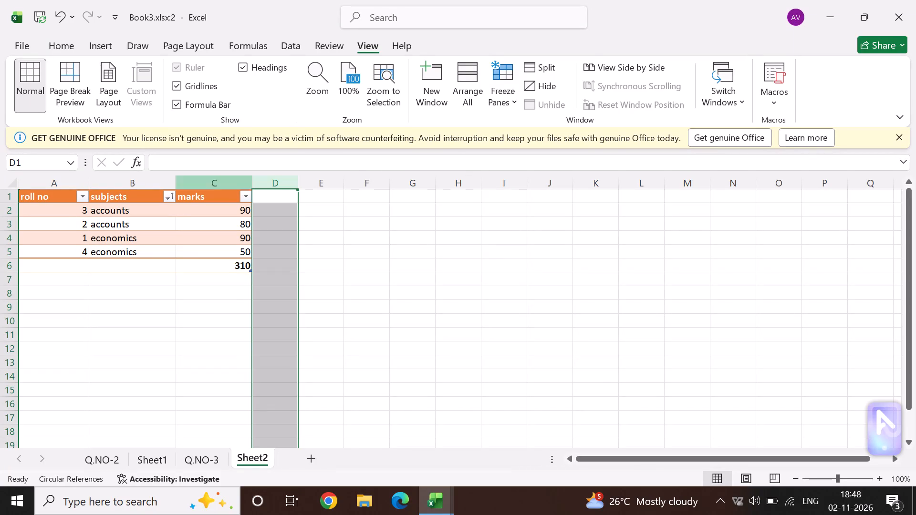
Copy the mark in C2 and paste it into D2 with Paste Special set to Formulas.
left_click(222, 211)
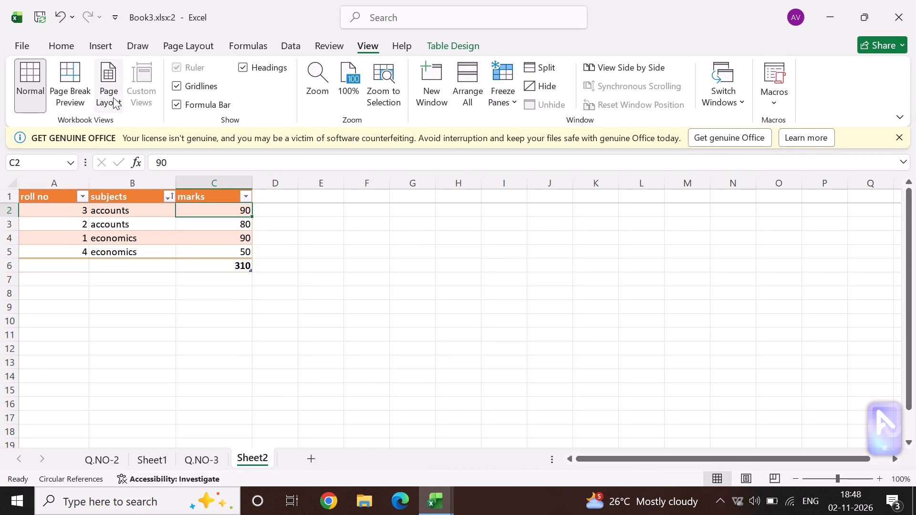
left_click(76, 49)
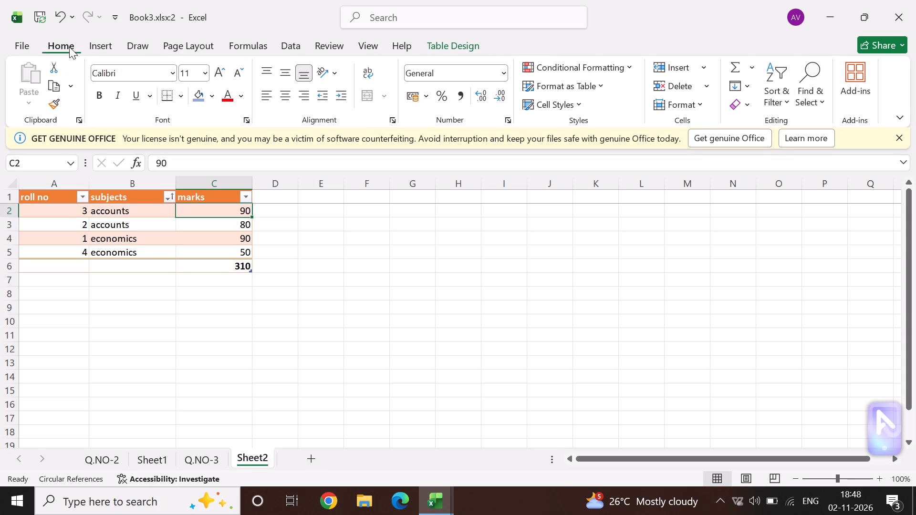
left_click(62, 90)
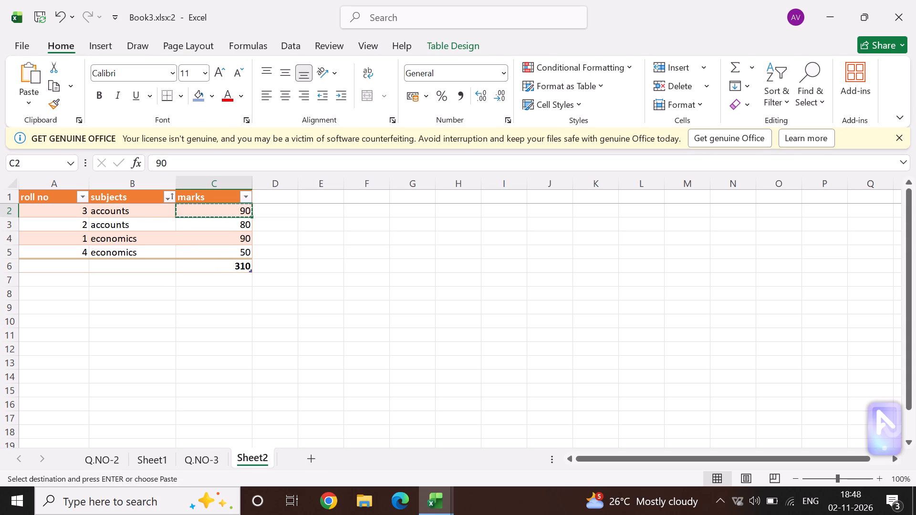
left_click(285, 214)
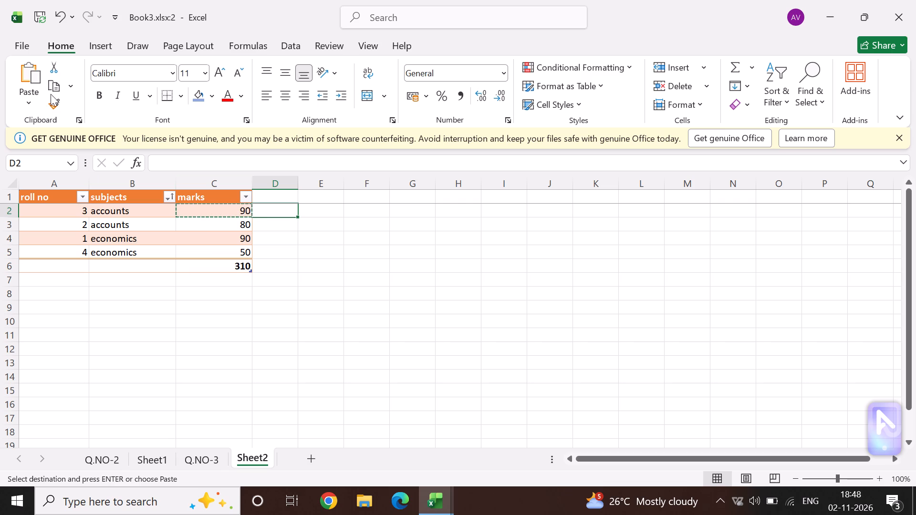
left_click(37, 103)
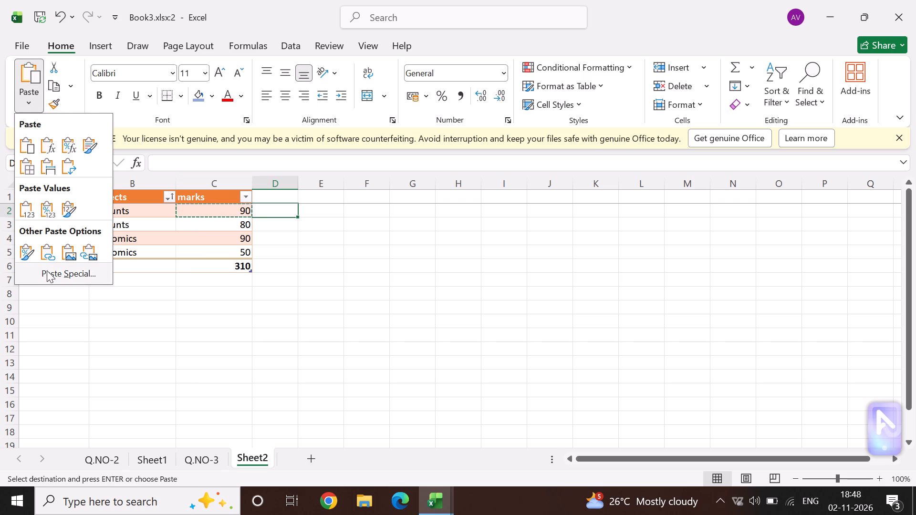
left_click(47, 270)
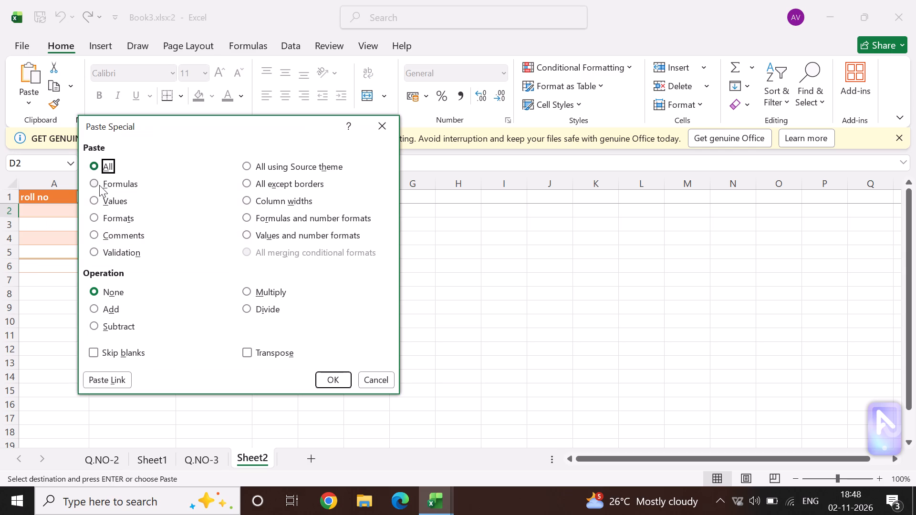
left_click(98, 185)
left_click(335, 378)
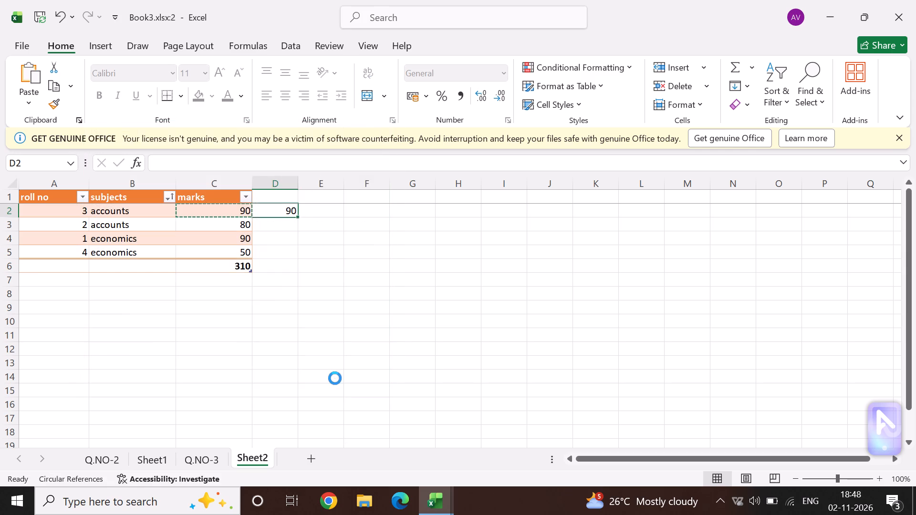
left_click(351, 340)
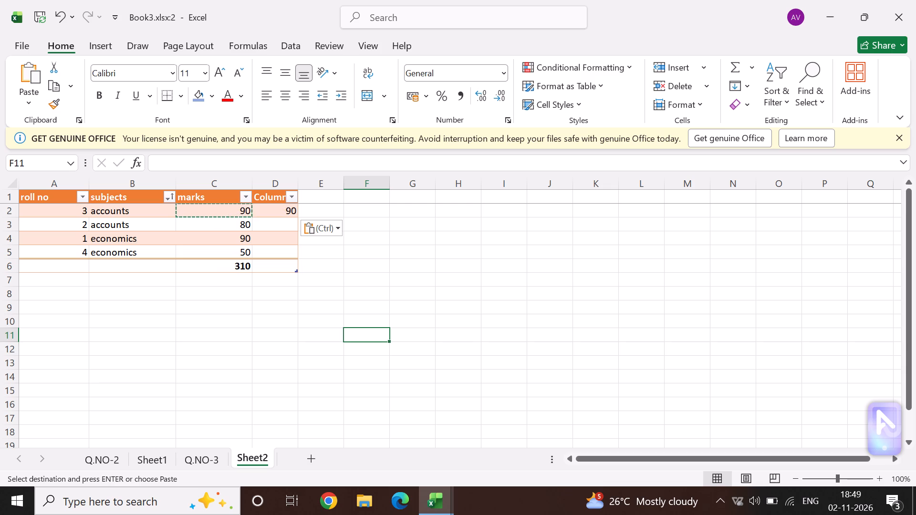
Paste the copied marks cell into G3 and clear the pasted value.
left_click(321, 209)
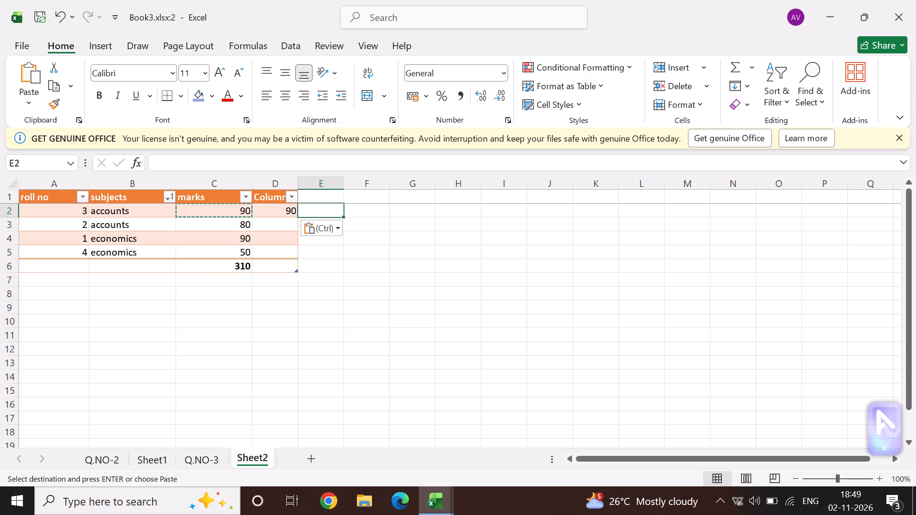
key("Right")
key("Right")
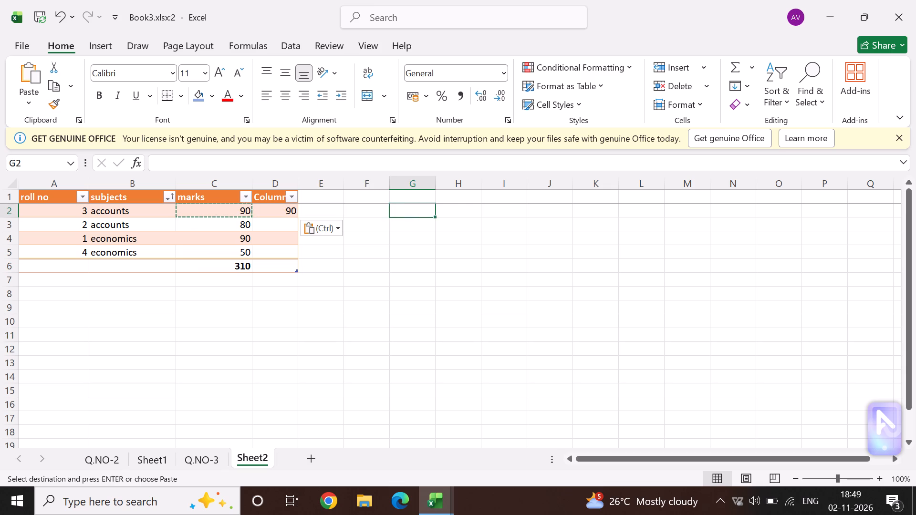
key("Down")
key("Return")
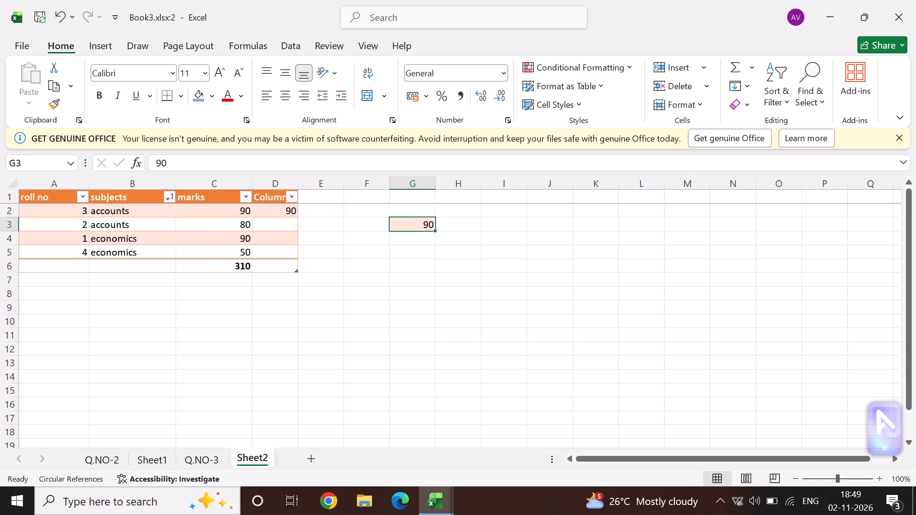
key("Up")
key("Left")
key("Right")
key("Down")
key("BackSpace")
Enter the formula =c3+c2 in cell E2 beside the marks table to add the first two marks.
key("Down")
key("Up")
key("Up")
key("Left")
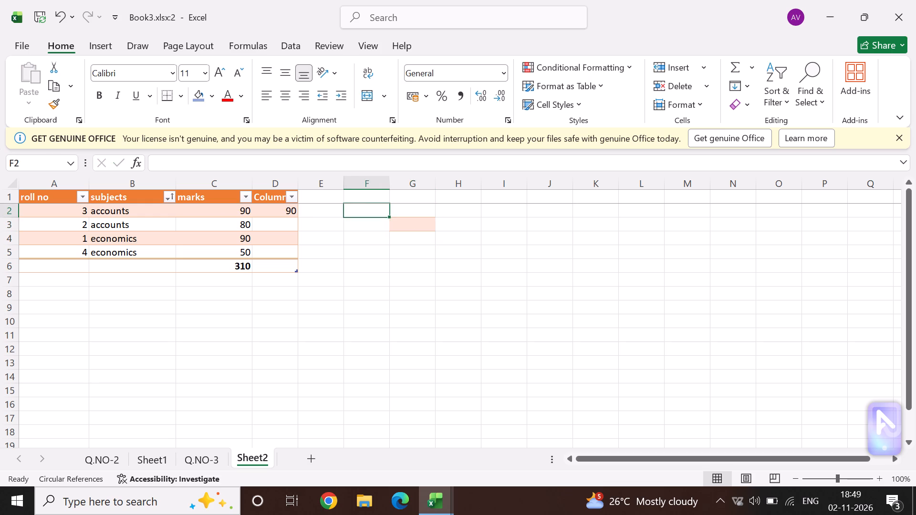
key("Left")
key("Left")
key("Right")
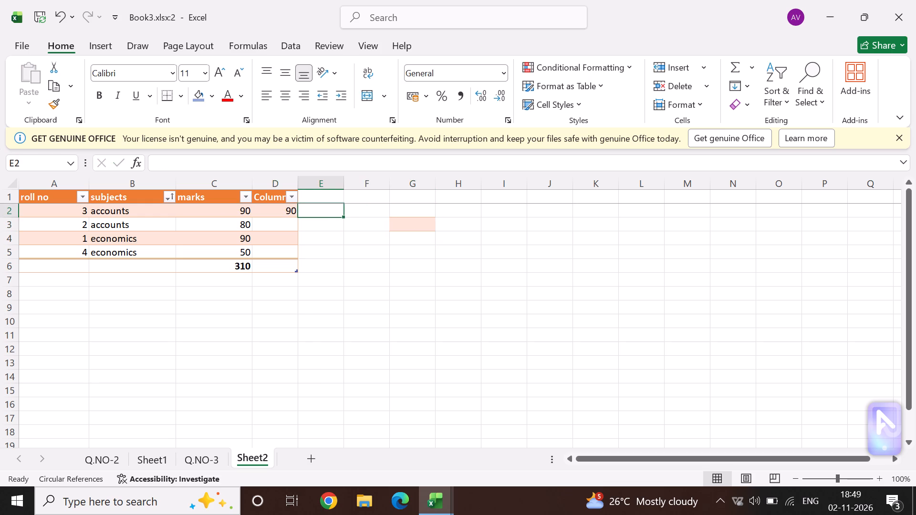
key("equal")
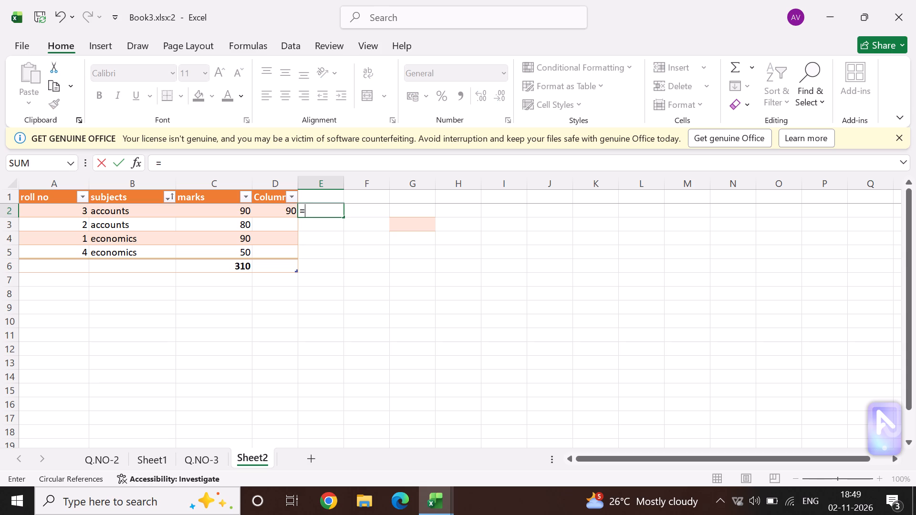
key("c")
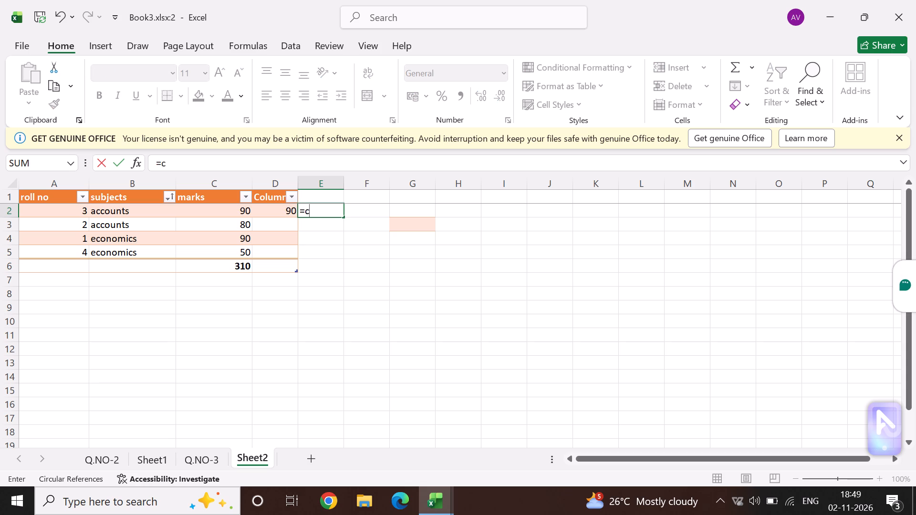
key("3")
key("shift+plus")
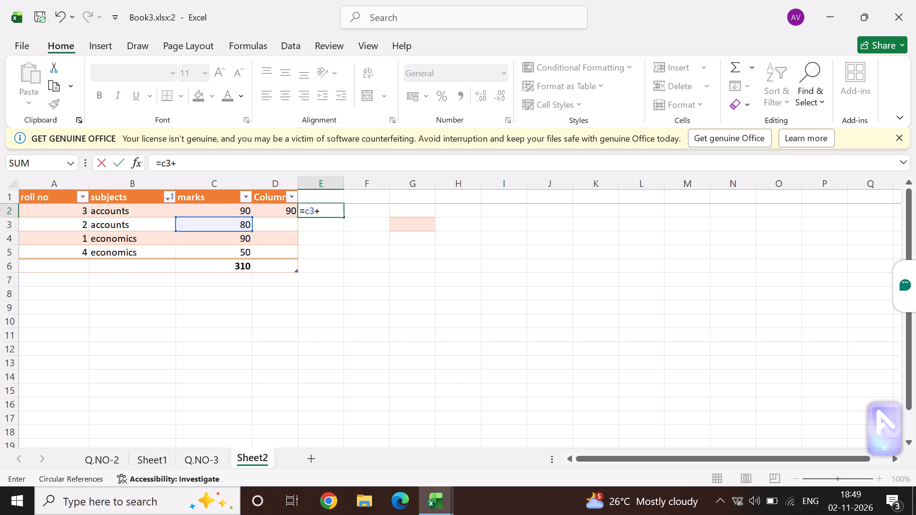
type("c2")
key("Return")
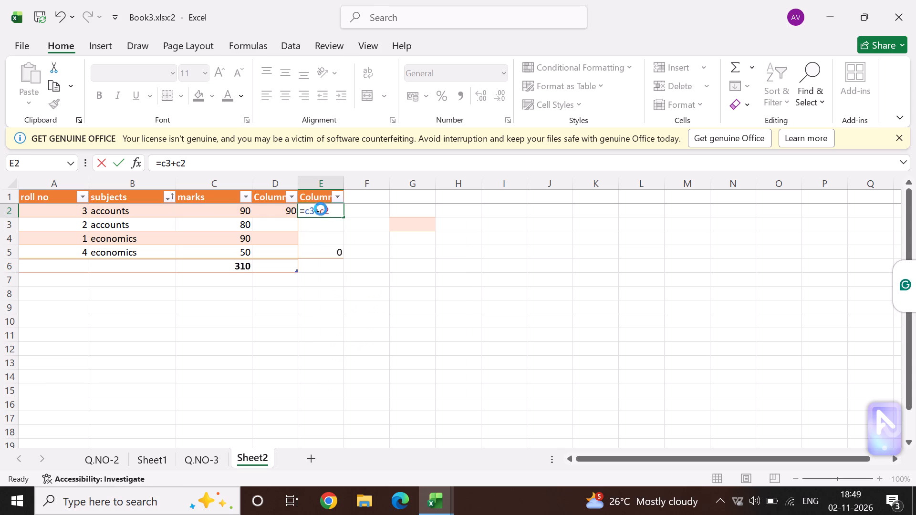
Enter the formula =c2-c3 in cell F2 to subtract the second mark from the first.
key("Right")
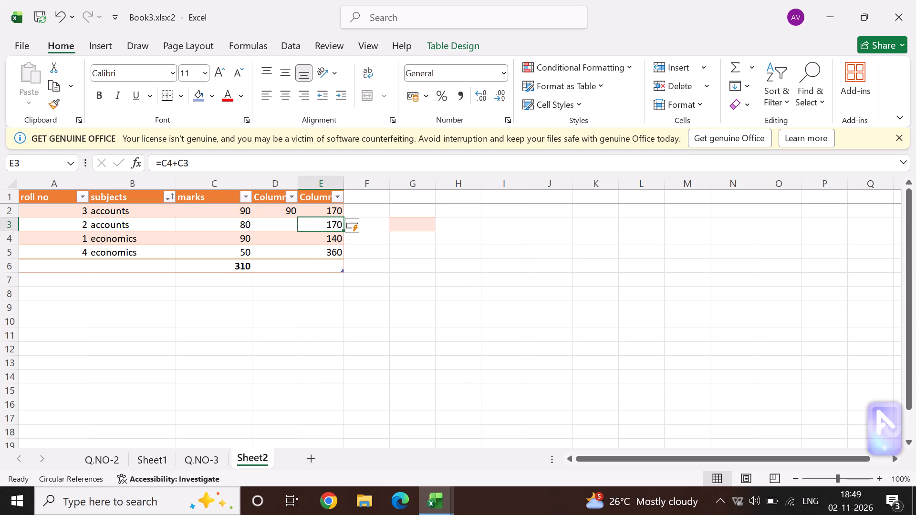
key("Up")
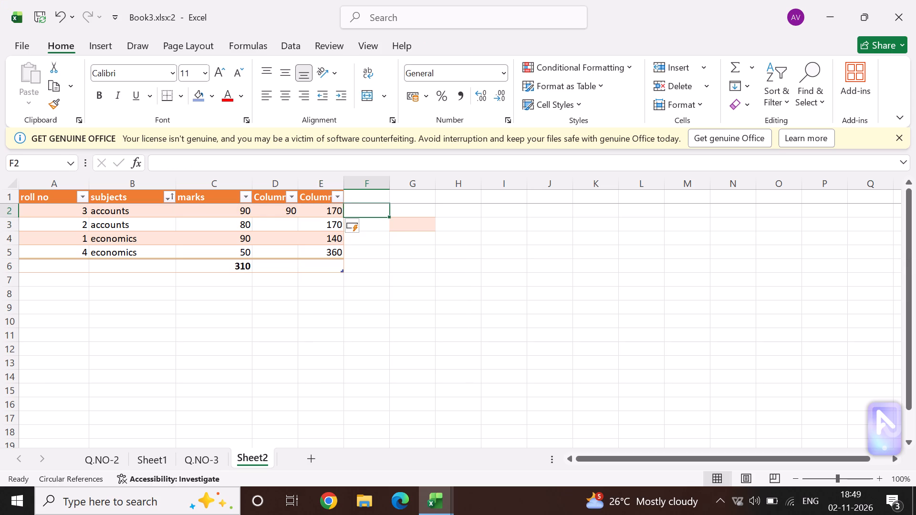
type("=c")
key("2")
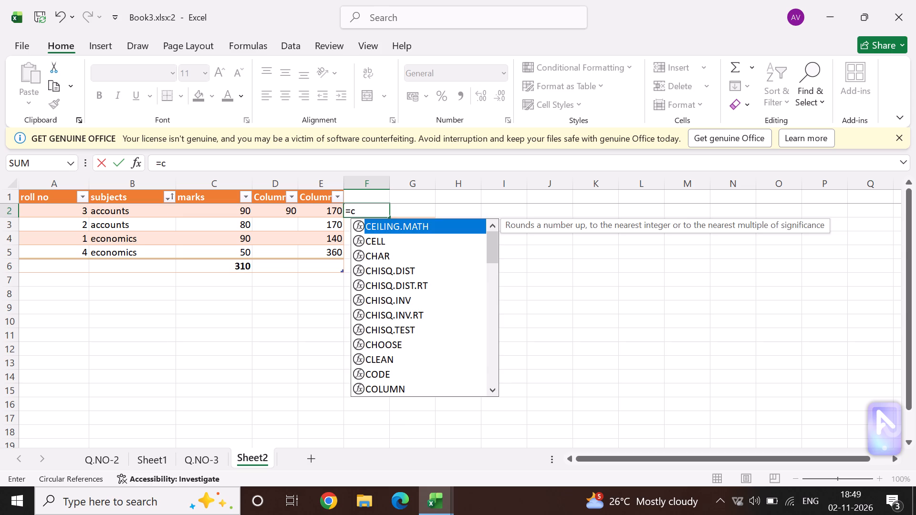
type("-c3")
key("Return")
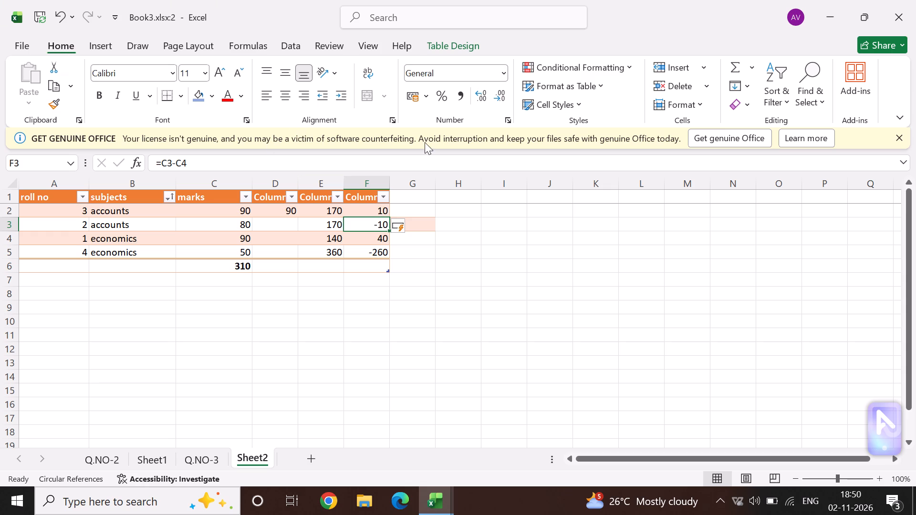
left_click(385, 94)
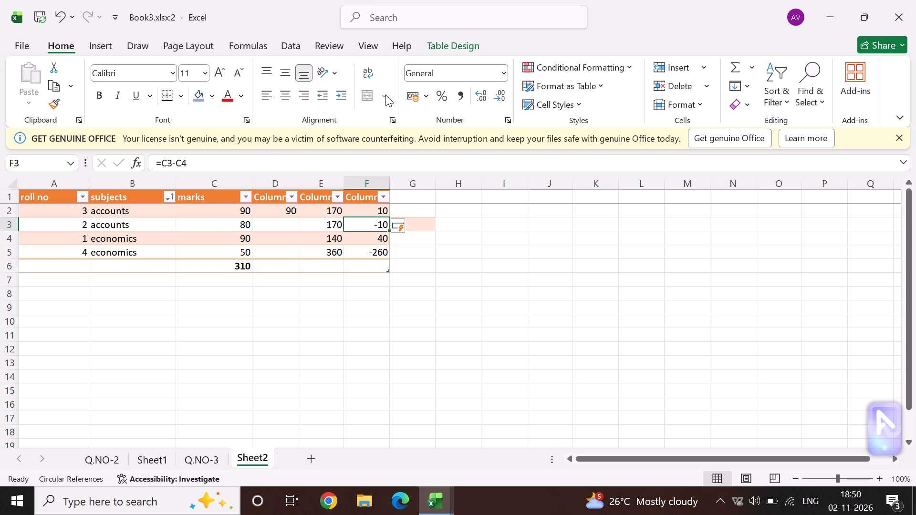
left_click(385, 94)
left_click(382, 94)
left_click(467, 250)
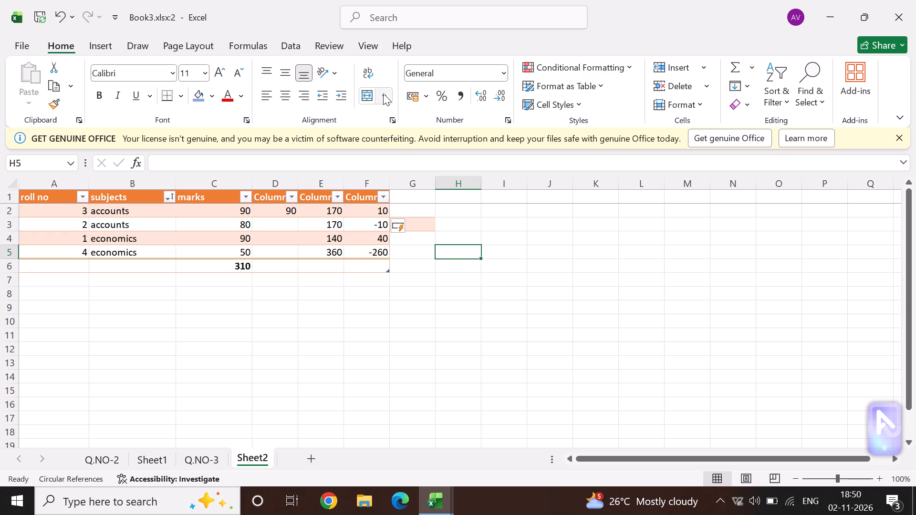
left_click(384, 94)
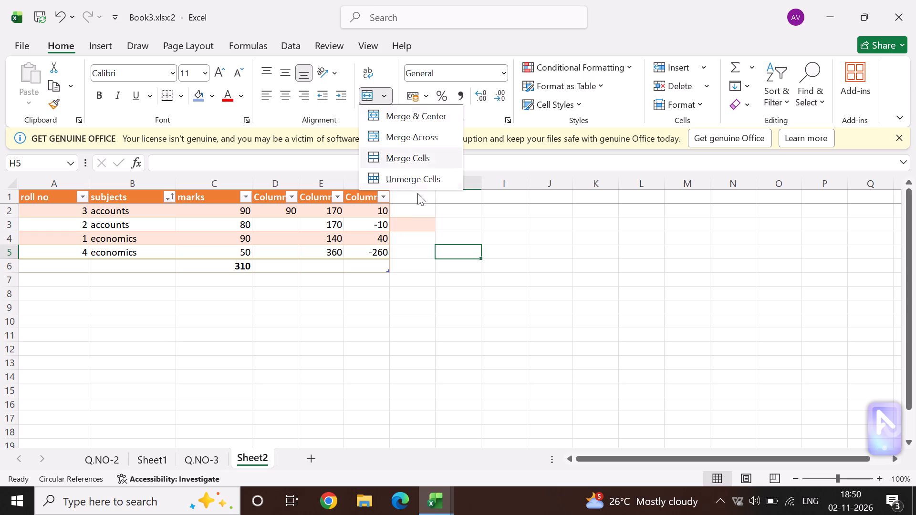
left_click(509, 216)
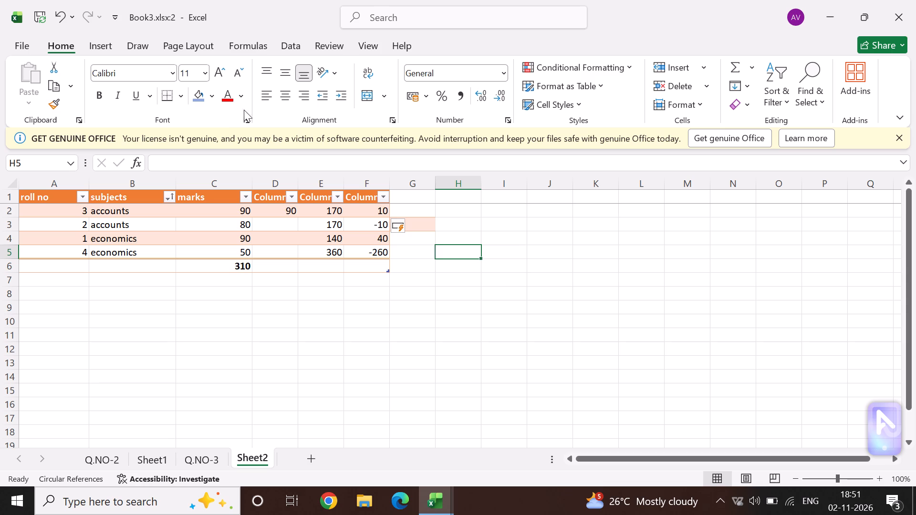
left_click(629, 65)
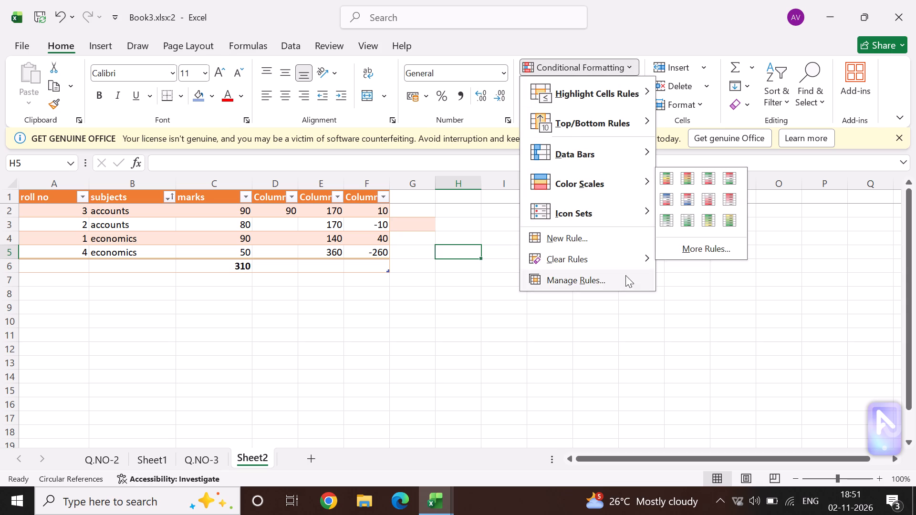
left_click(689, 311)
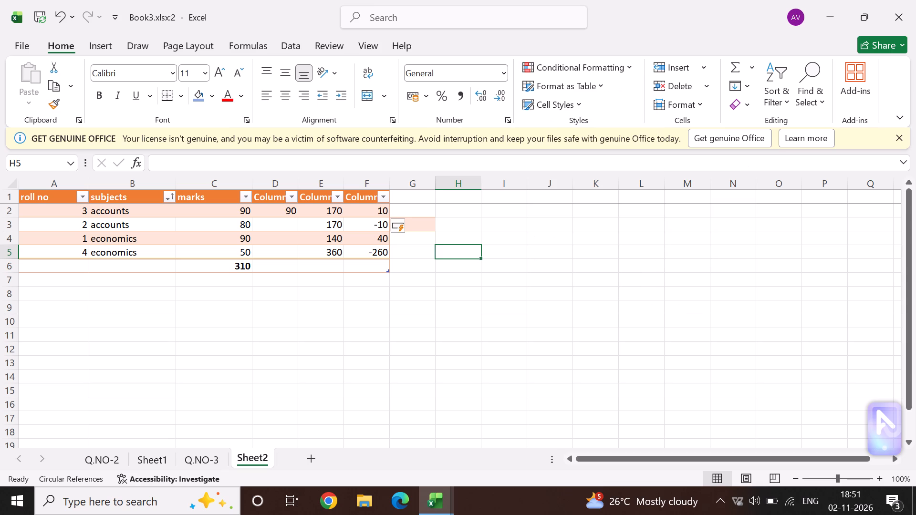
Zoom Sheet2 in to 150%.
triple_click(878, 476)
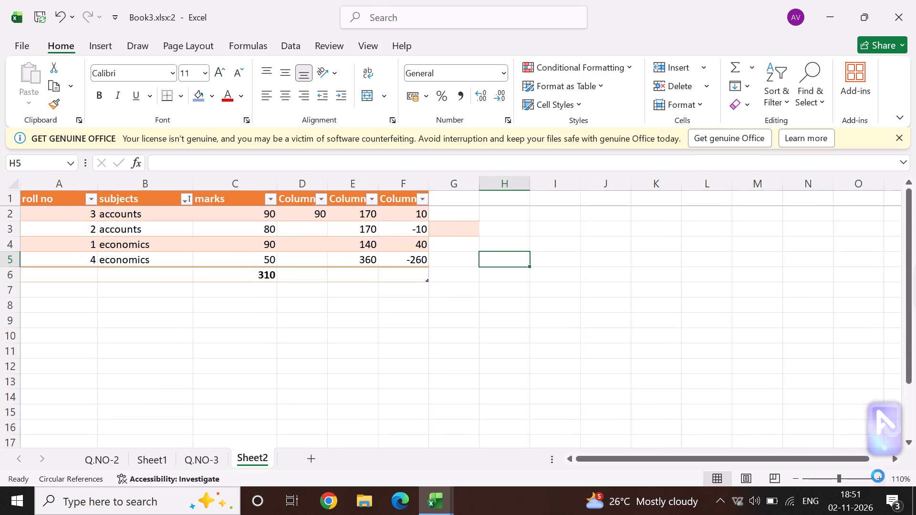
double_click(878, 476)
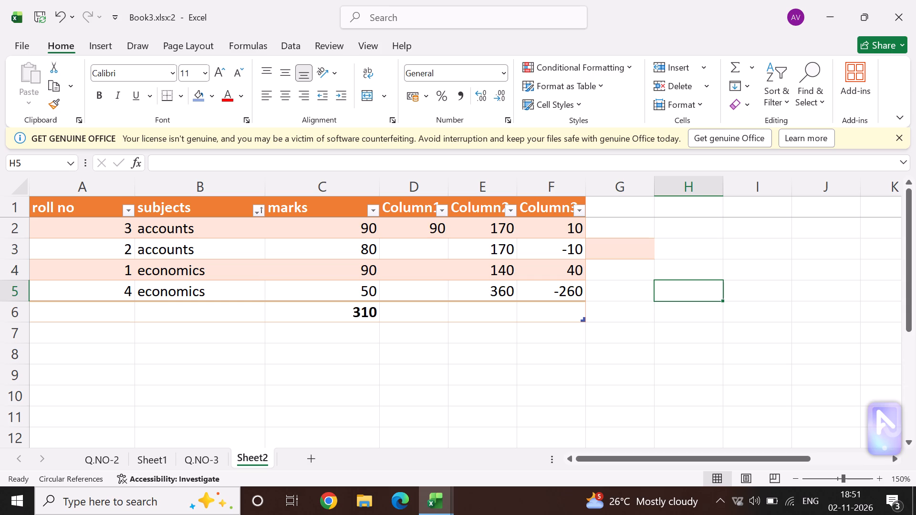
Search Windows for kuro and open the Kuro app.
left_click(141, 504)
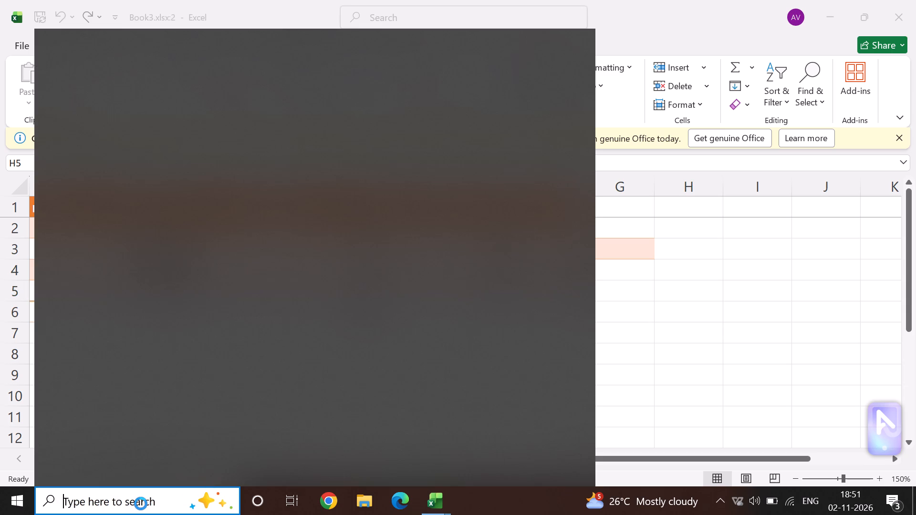
type("kuro")
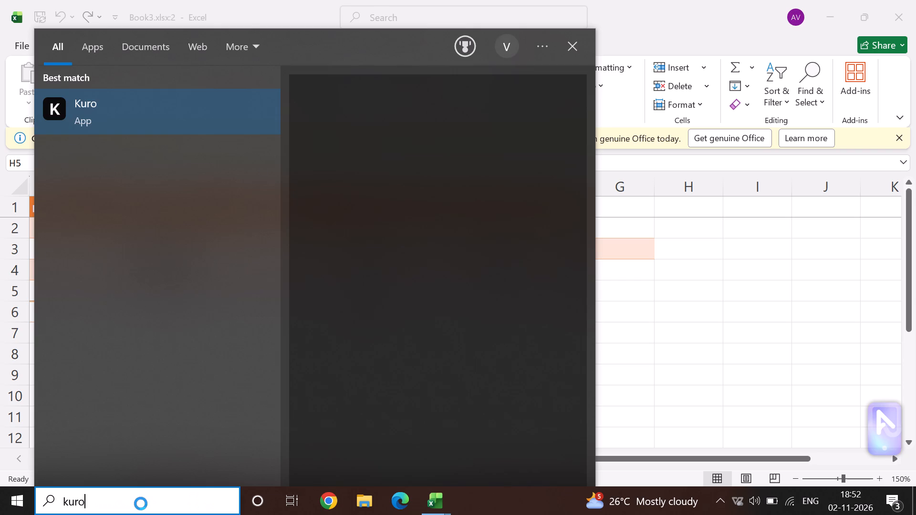
double_click(185, 114)
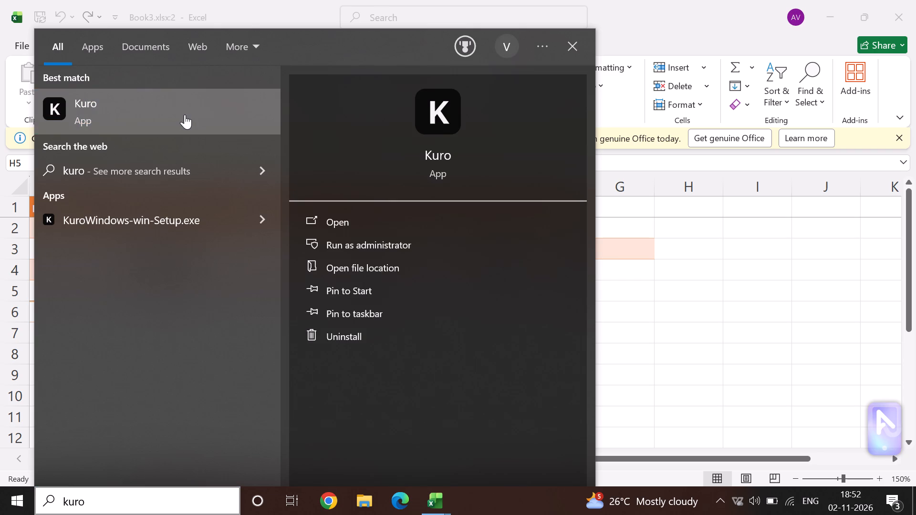
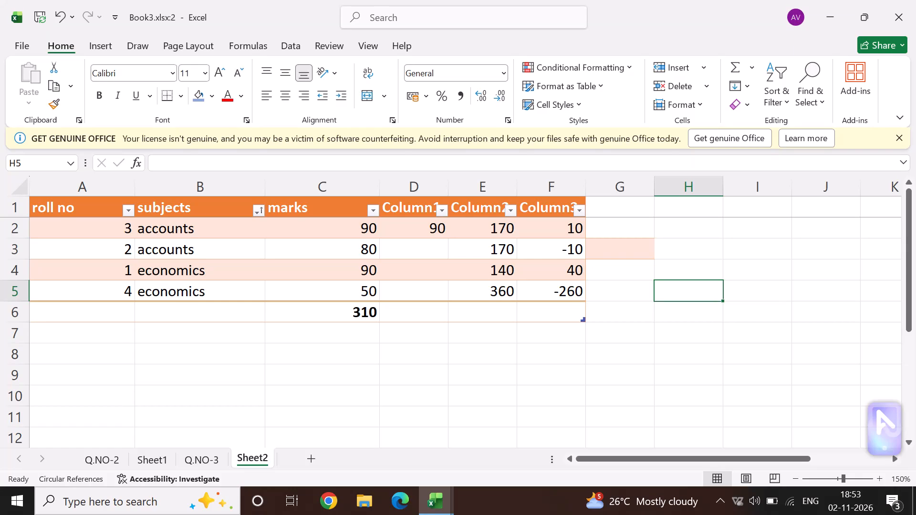
Copy the formatting of cell H5 onto cell B7 with Format Painter.
left_click(48, 101)
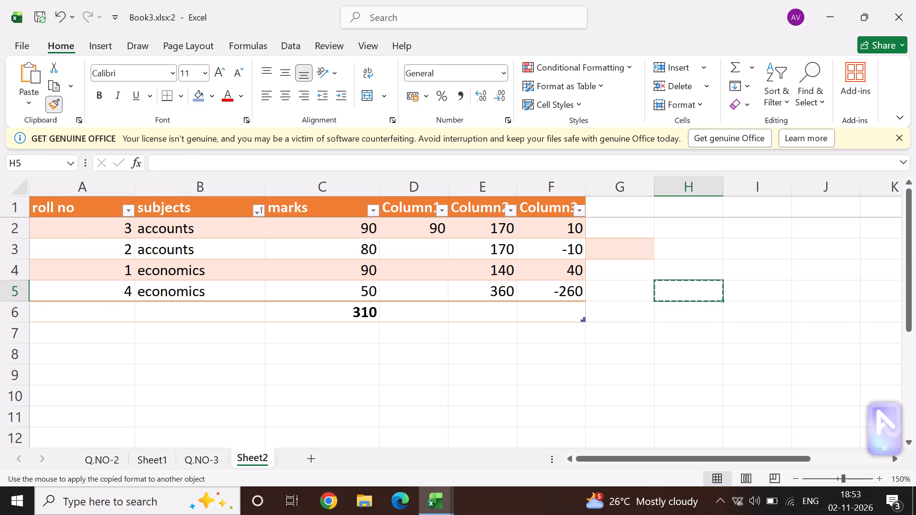
left_click(255, 338)
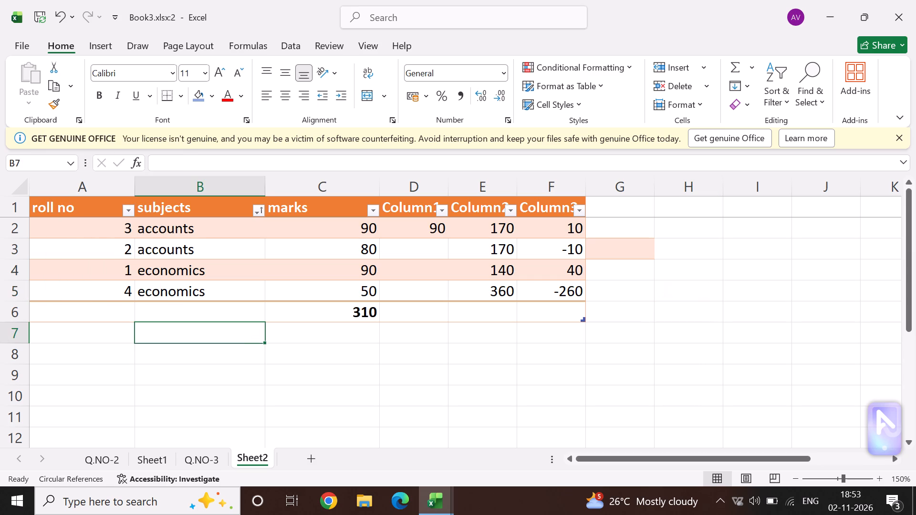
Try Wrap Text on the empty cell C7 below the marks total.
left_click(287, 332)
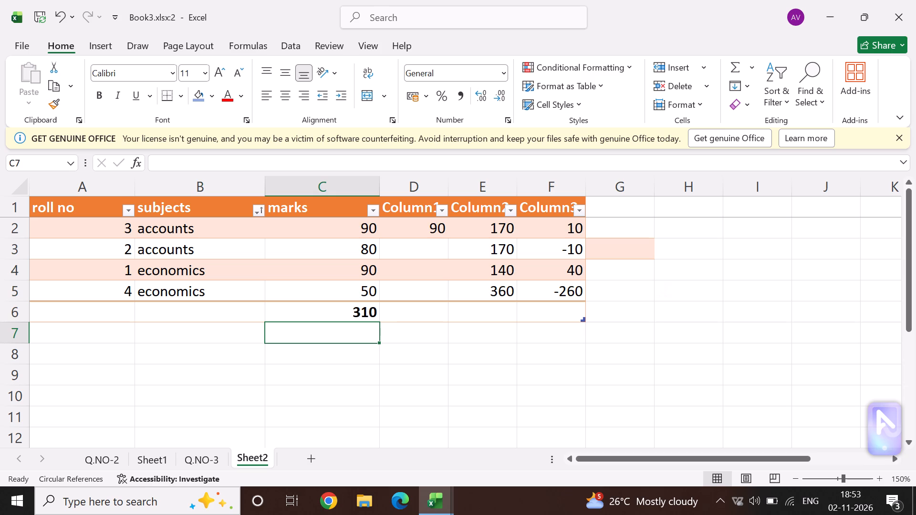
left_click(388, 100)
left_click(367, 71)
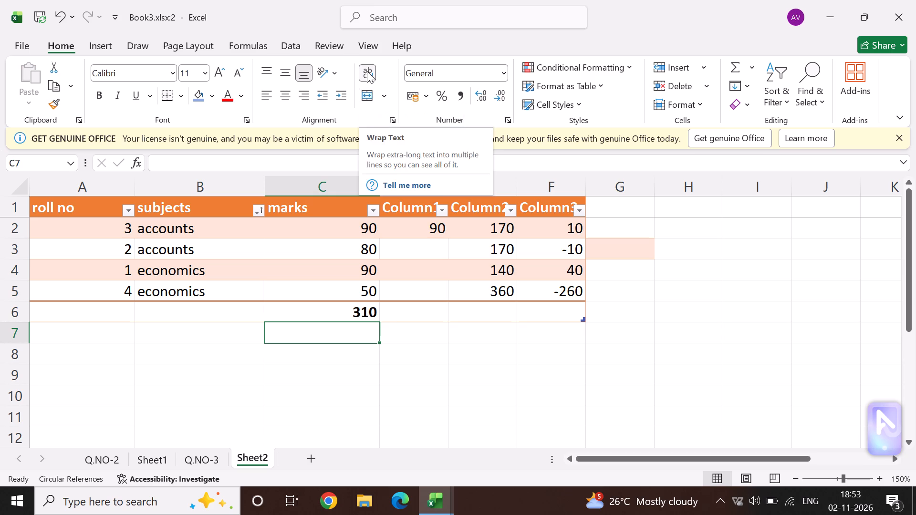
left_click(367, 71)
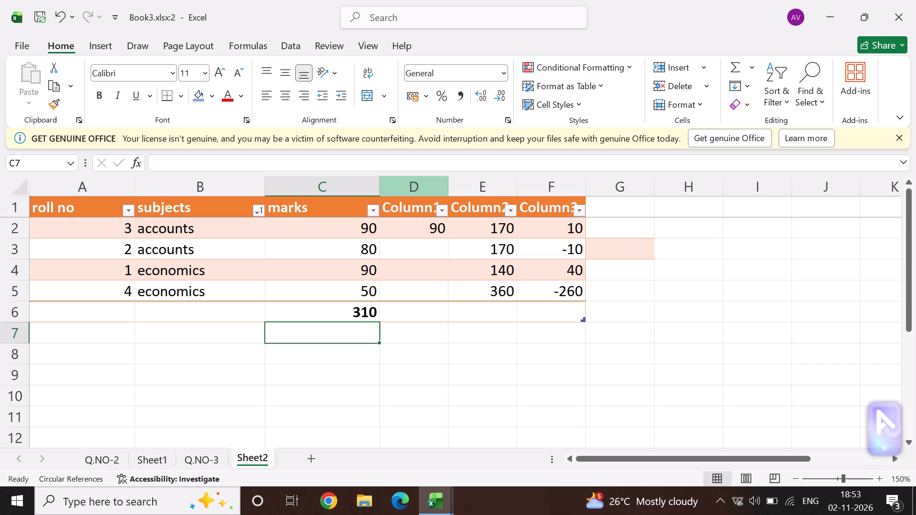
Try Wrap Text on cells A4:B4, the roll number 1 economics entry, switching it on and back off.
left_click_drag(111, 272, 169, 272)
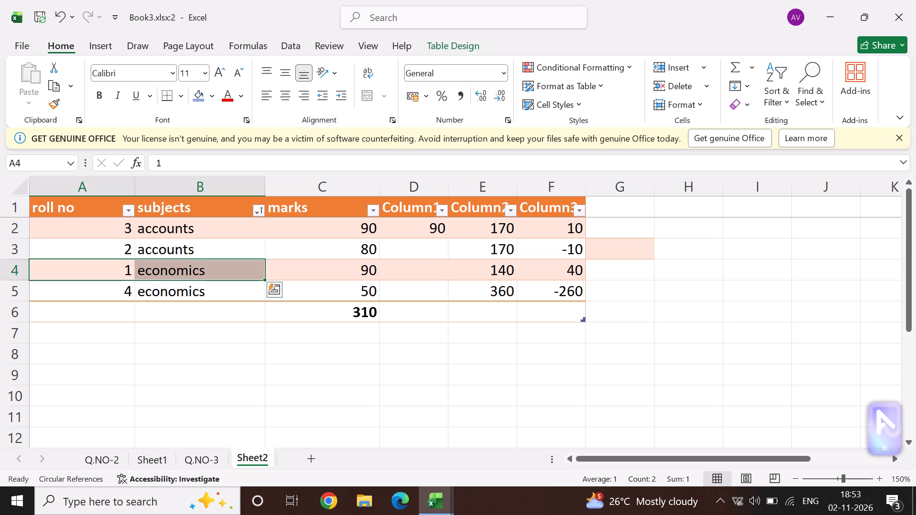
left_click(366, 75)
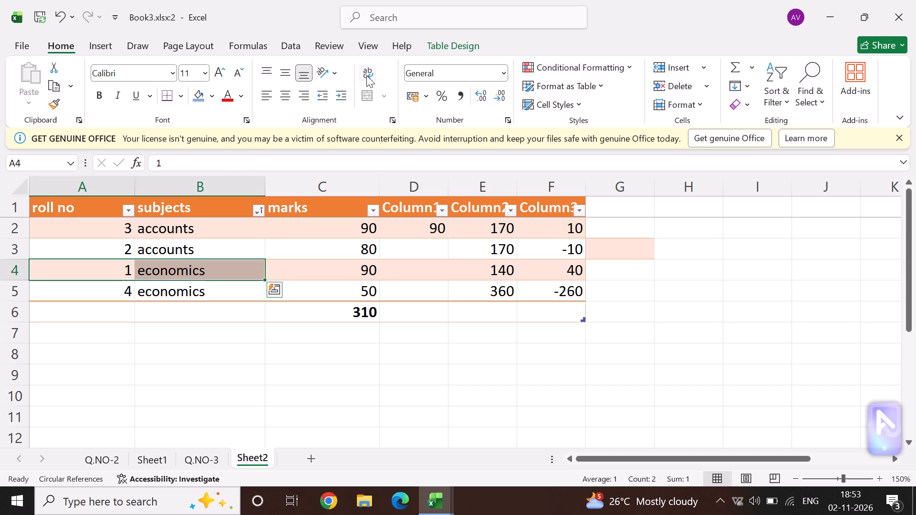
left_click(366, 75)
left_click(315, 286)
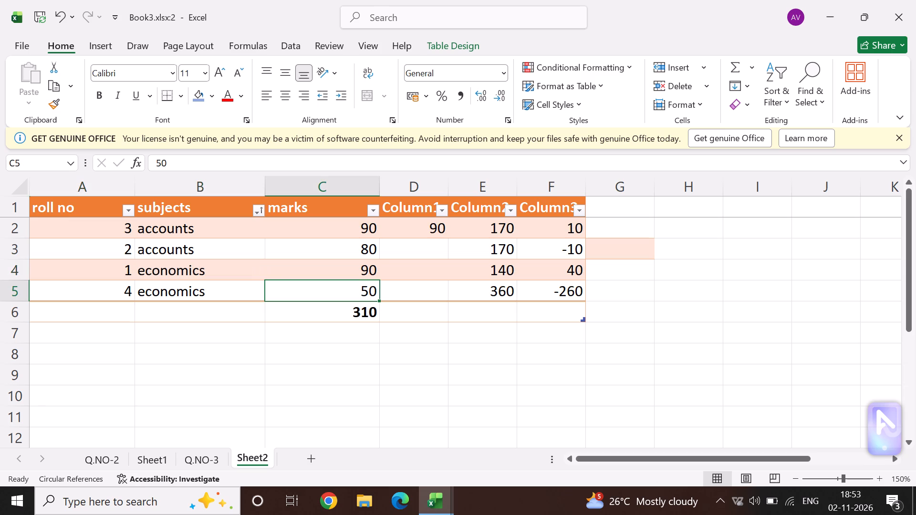
Fill cell B3, the second accounts entry, with the current blue fill colour.
left_click(168, 254)
left_click(202, 96)
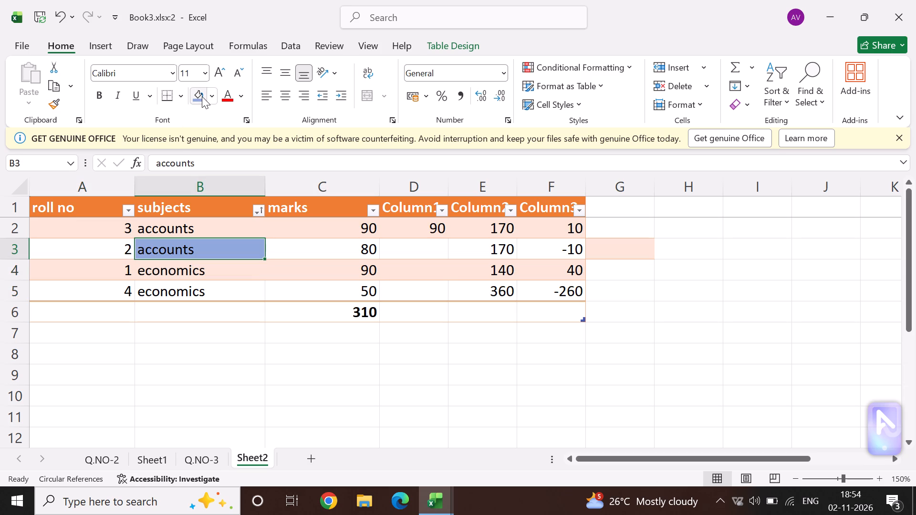
left_click(249, 406)
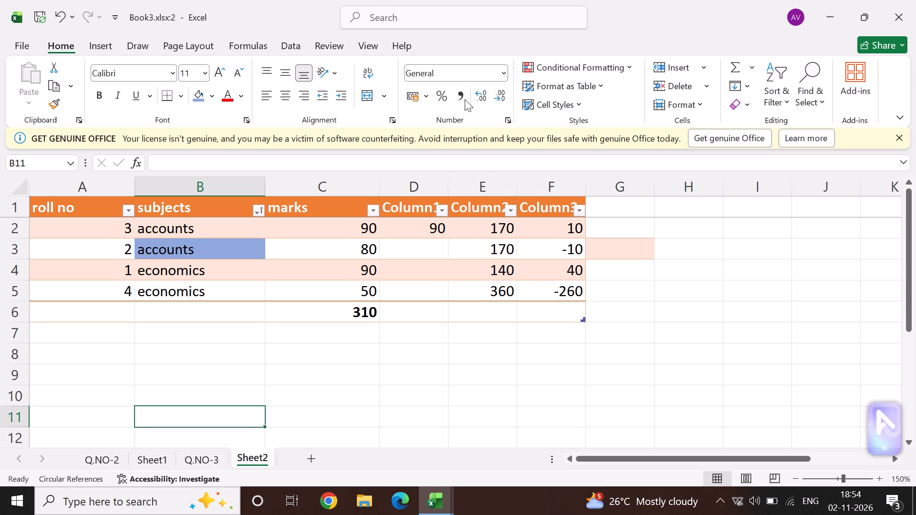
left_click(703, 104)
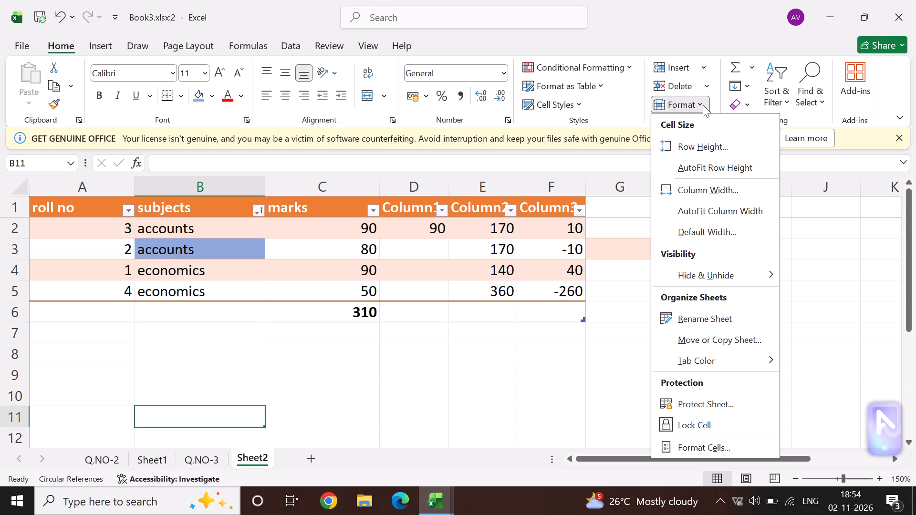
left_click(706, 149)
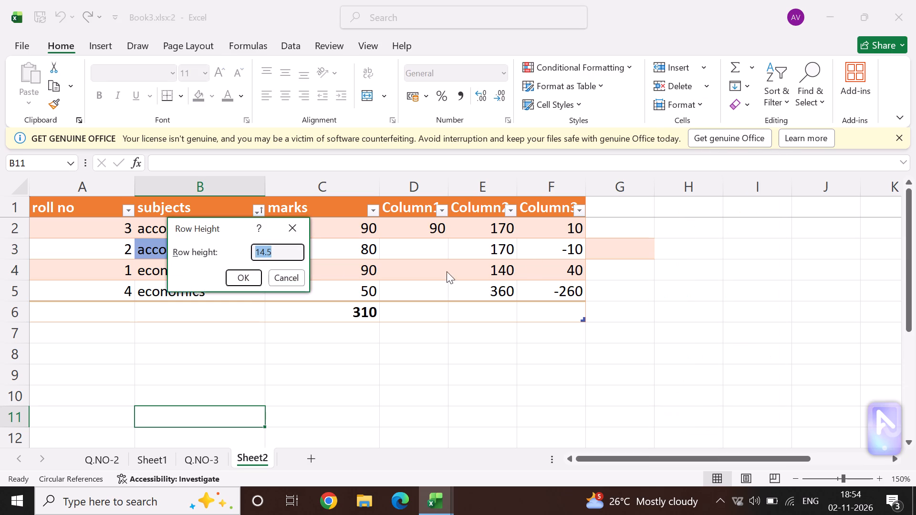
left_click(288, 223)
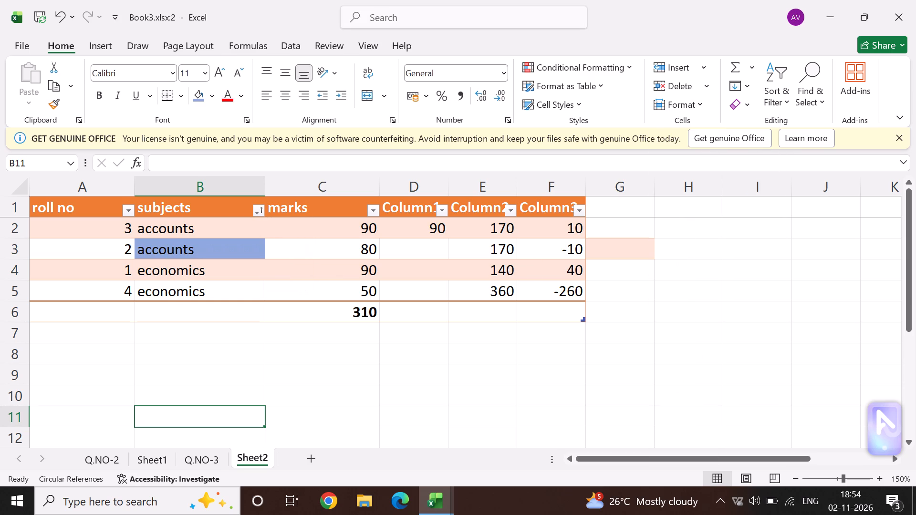
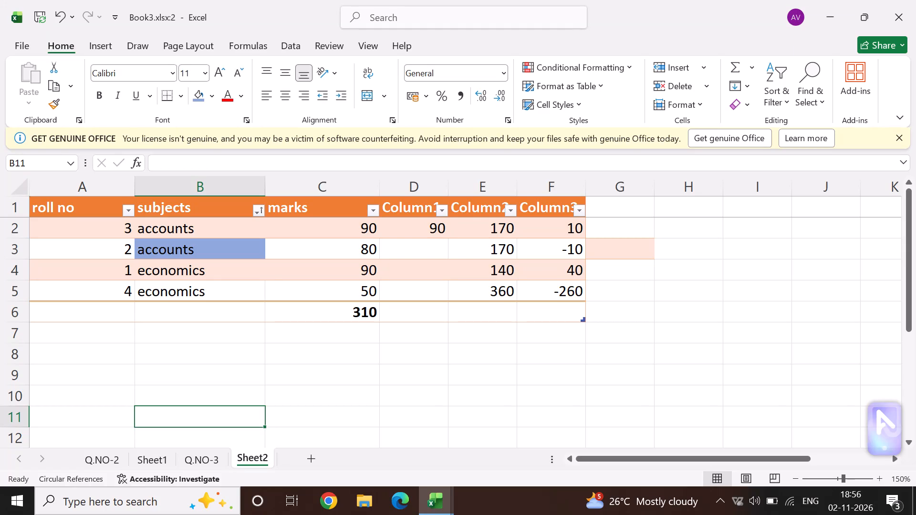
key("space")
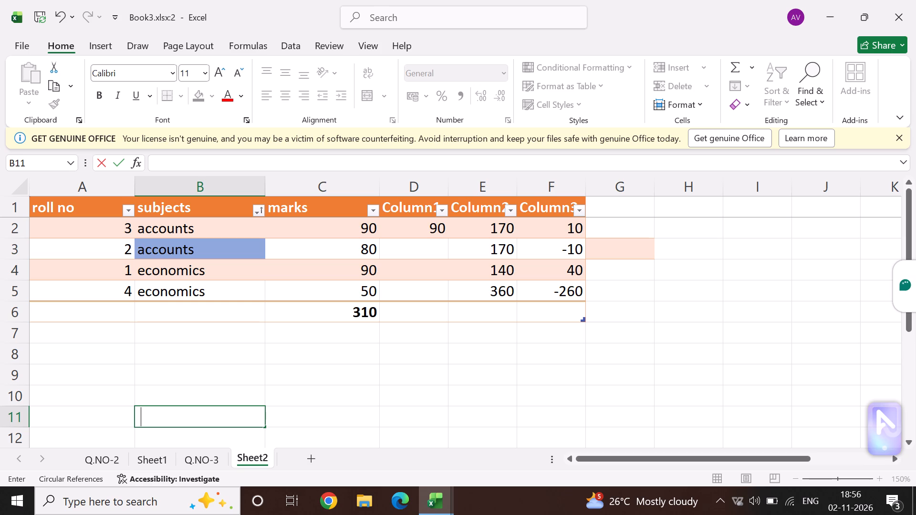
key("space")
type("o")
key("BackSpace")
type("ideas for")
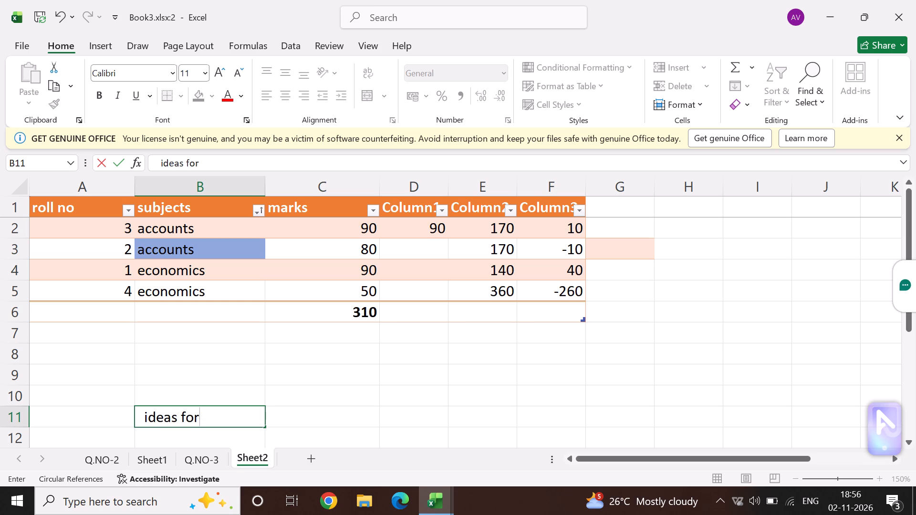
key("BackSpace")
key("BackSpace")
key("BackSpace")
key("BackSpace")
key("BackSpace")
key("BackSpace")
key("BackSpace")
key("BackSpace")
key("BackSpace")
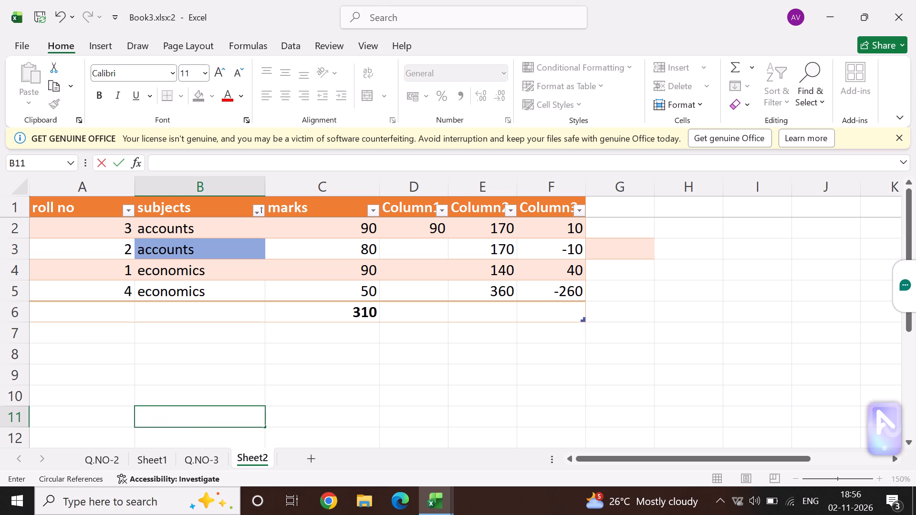